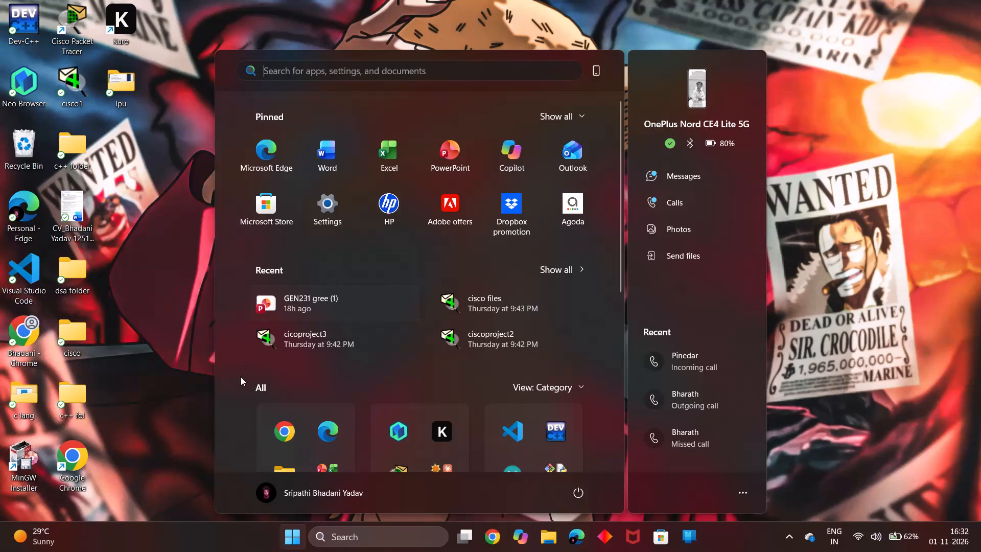
Open Google Chrome, search for "google forms" and go to the Google Forms home page.
{"action": "left_click", "coordinate": [132, 355]}
{"action": "triple_click", "coordinate": [7, 324]}
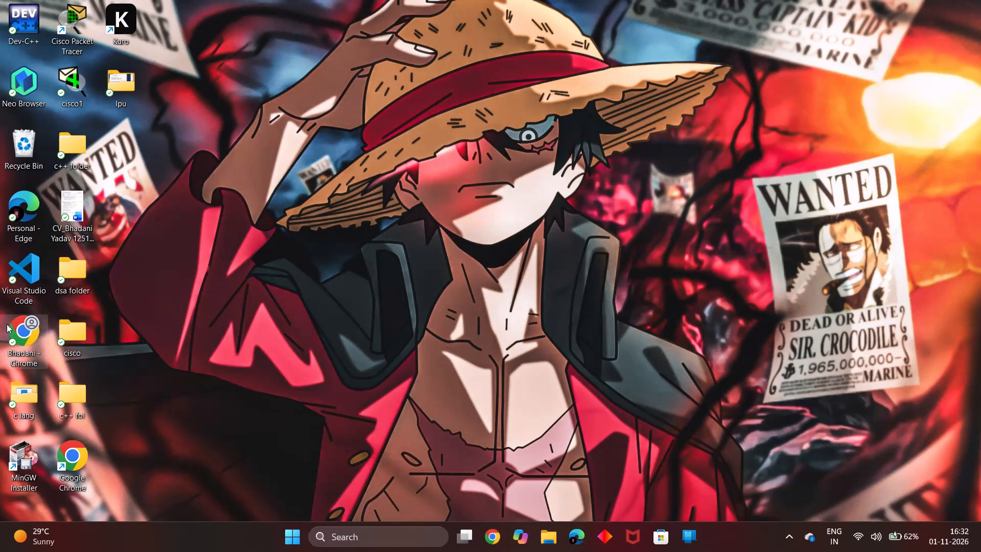
{"action": "left_click", "coordinate": [348, 265]}
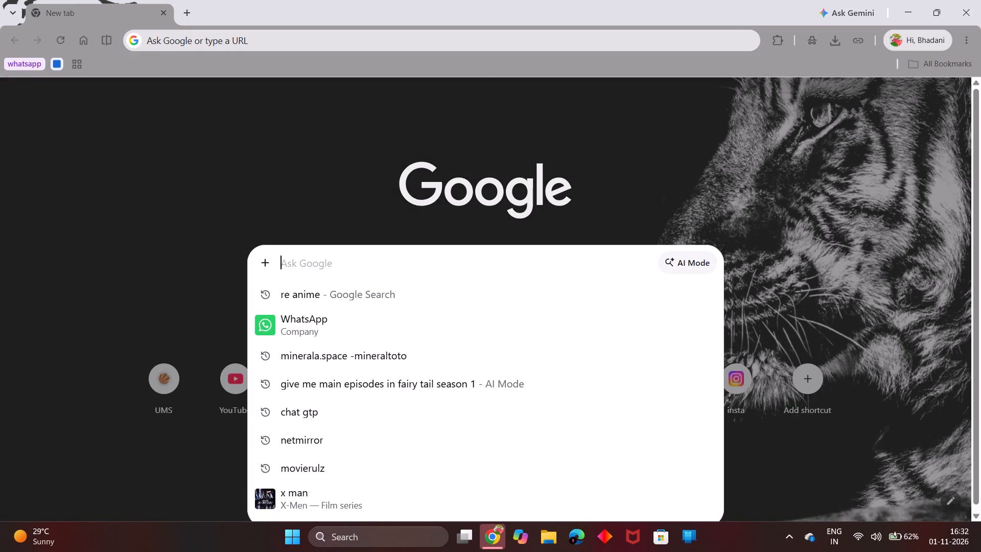
{"action": "type", "text": "goo"}
{"action": "left_click", "coordinate": [352, 331]}
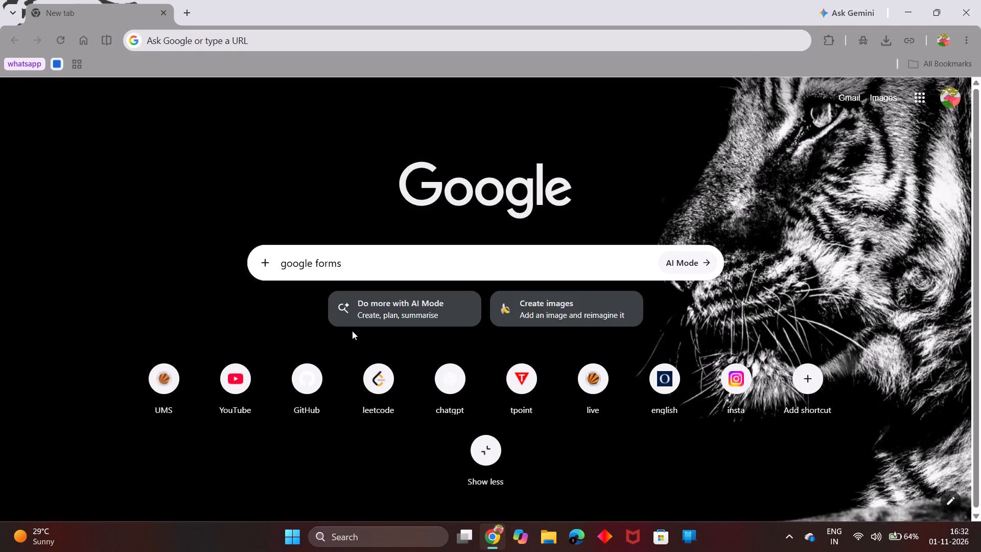
{"action": "left_click", "coordinate": [199, 224]}
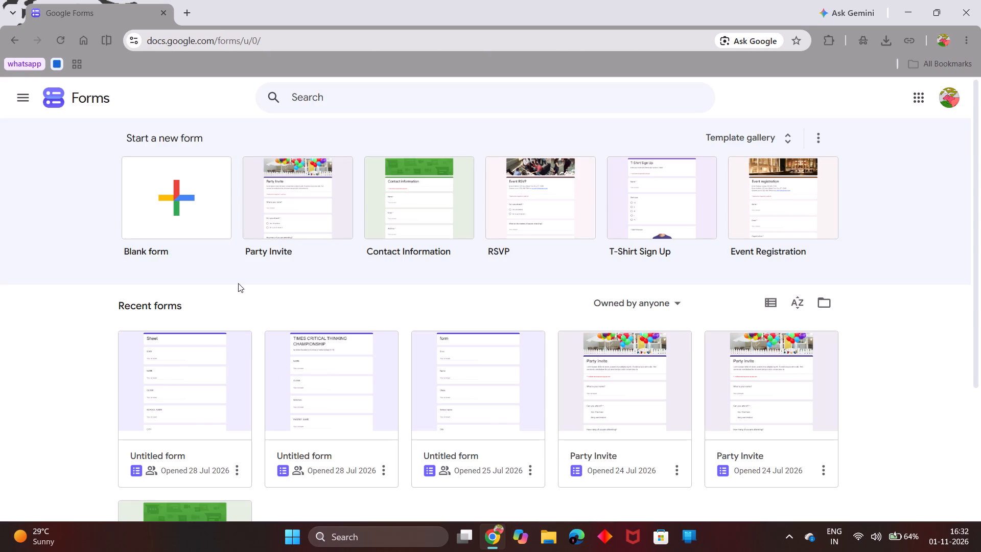
Create a new blank form in Google Forms.
{"action": "left_click", "coordinate": [175, 211]}
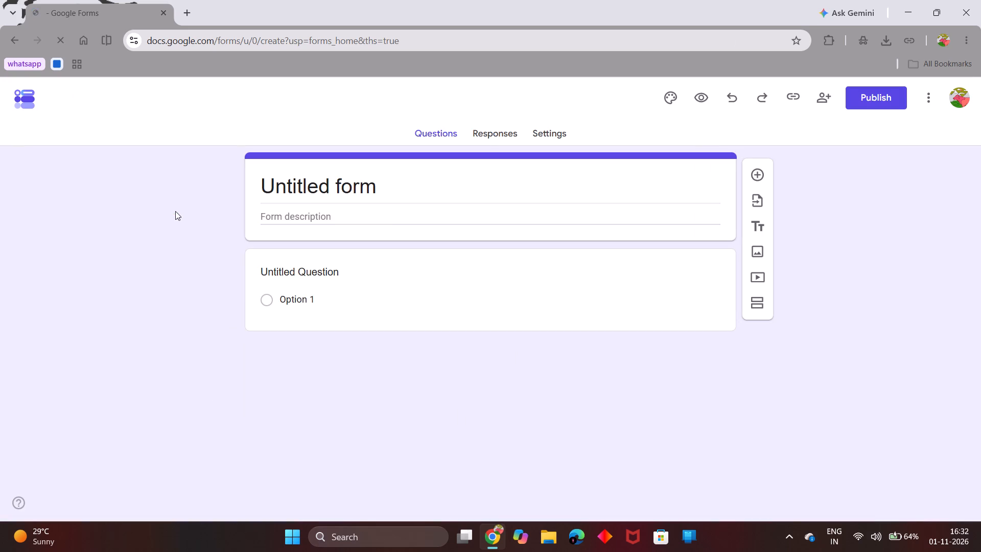
Open the form description of the untitled form for editing.
{"action": "left_click", "coordinate": [323, 212]}
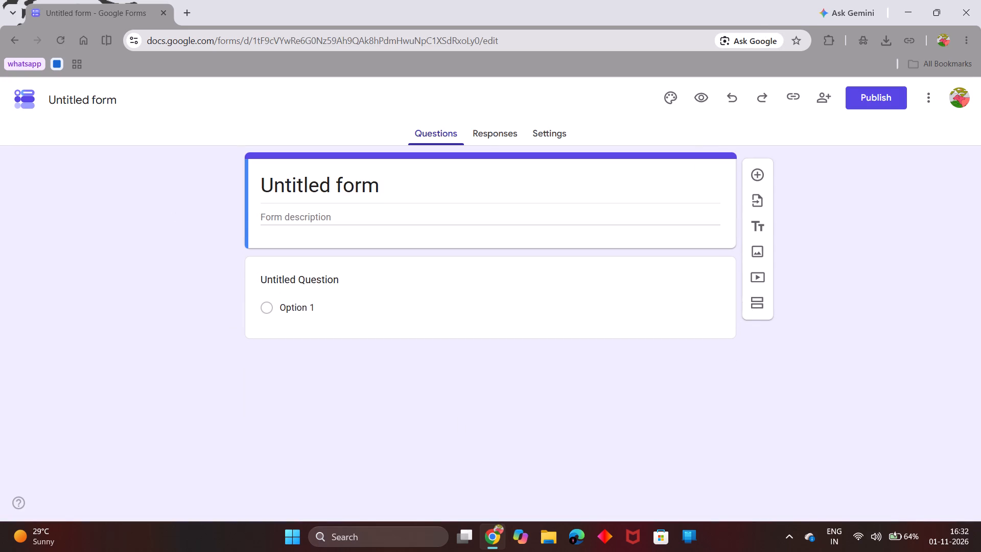
{"action": "left_click", "coordinate": [323, 212]}
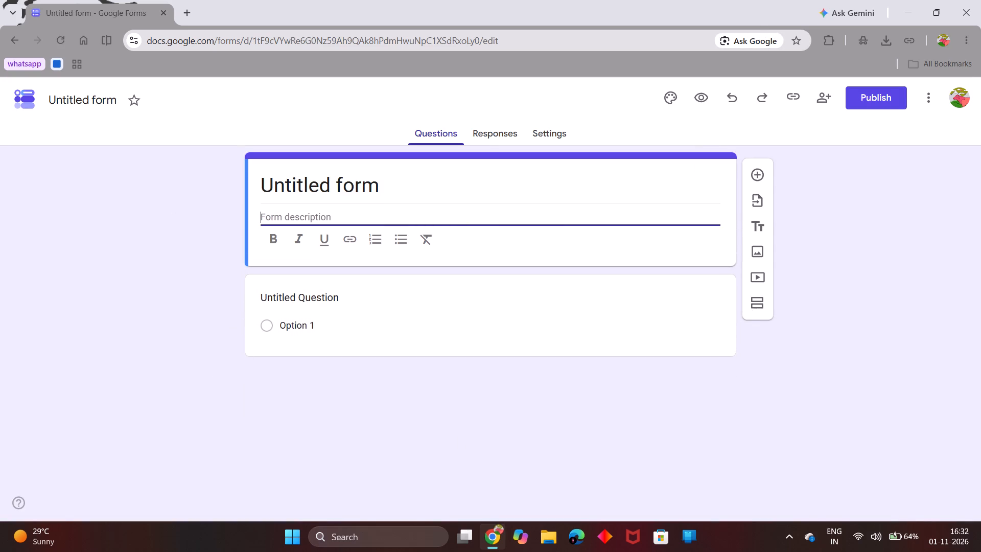
Turn on bold formatting for the form description.
{"action": "left_click", "coordinate": [281, 242]}
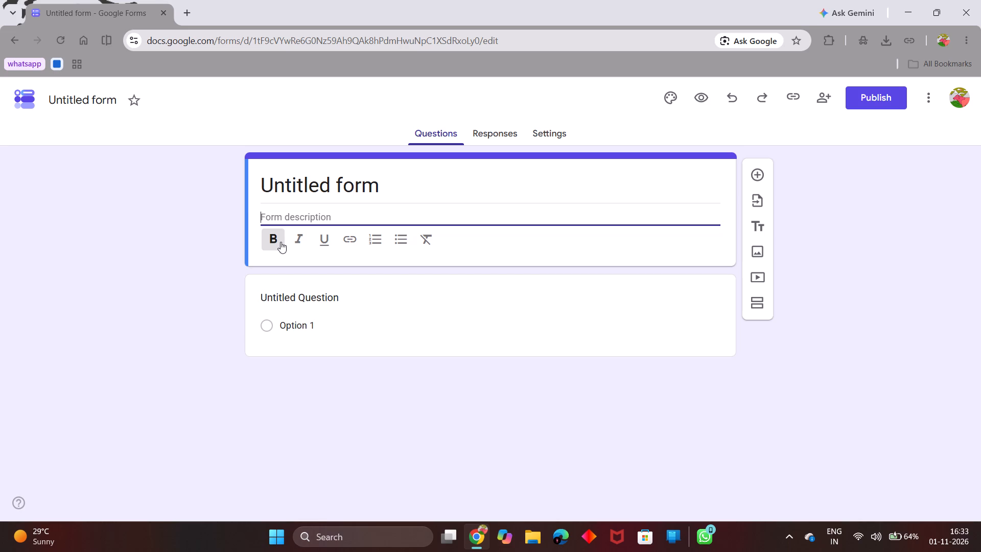
Open a new browser tab alongside the untitled form.
{"action": "left_click", "coordinate": [177, 11]}
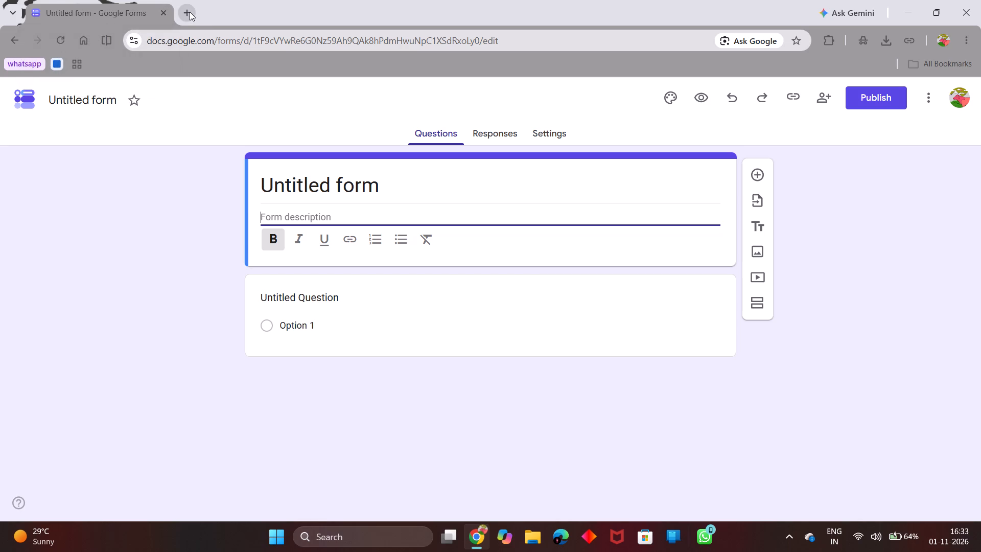
{"action": "left_click", "coordinate": [190, 12]}
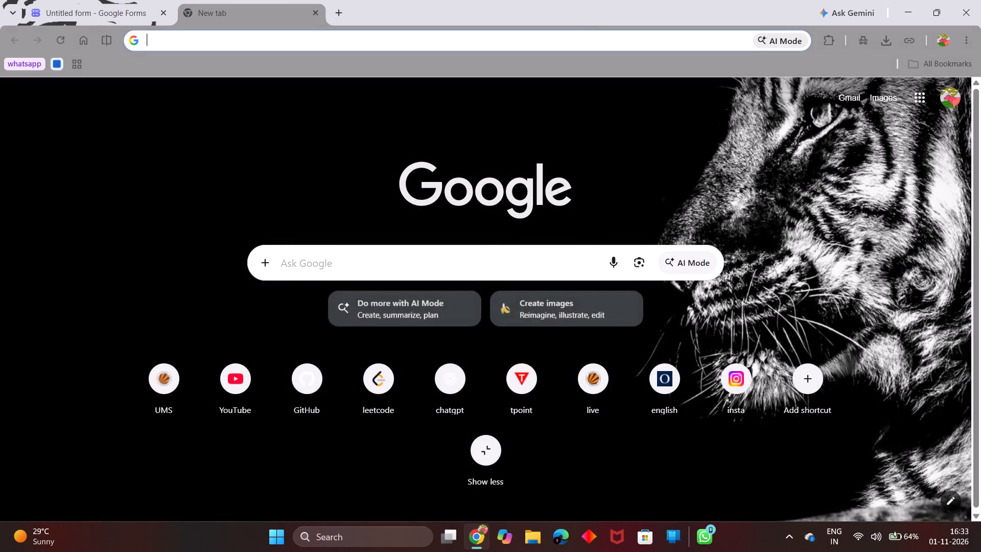
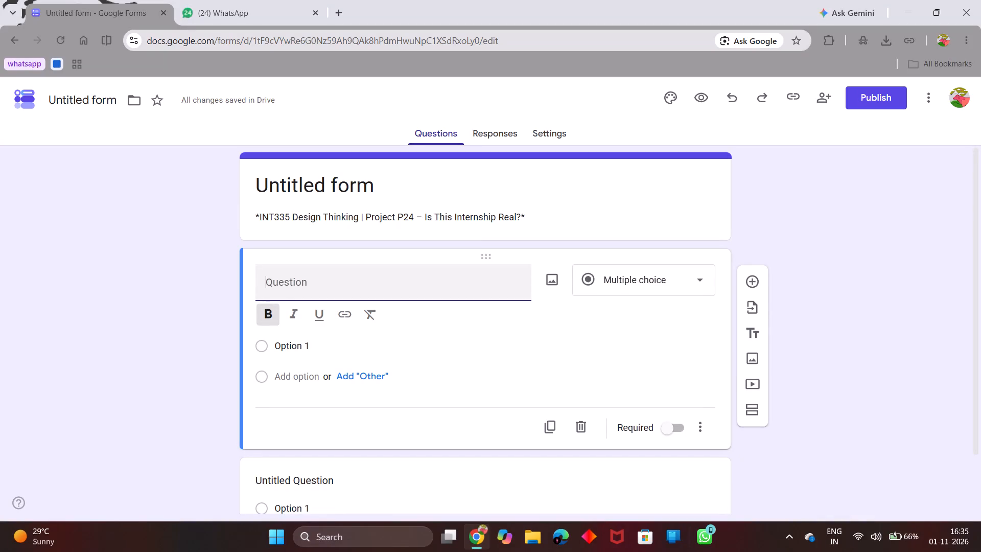
Enter "About You" as the question text of the empty question and set its type to Multiple choice.
{"action": "key", "text": "ctrl+v"}
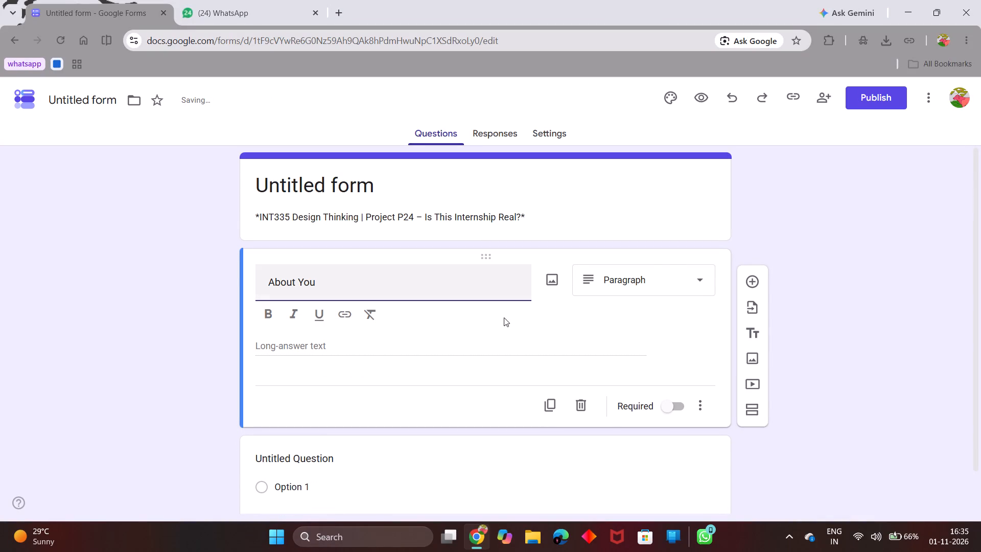
{"action": "left_click", "coordinate": [666, 281]}
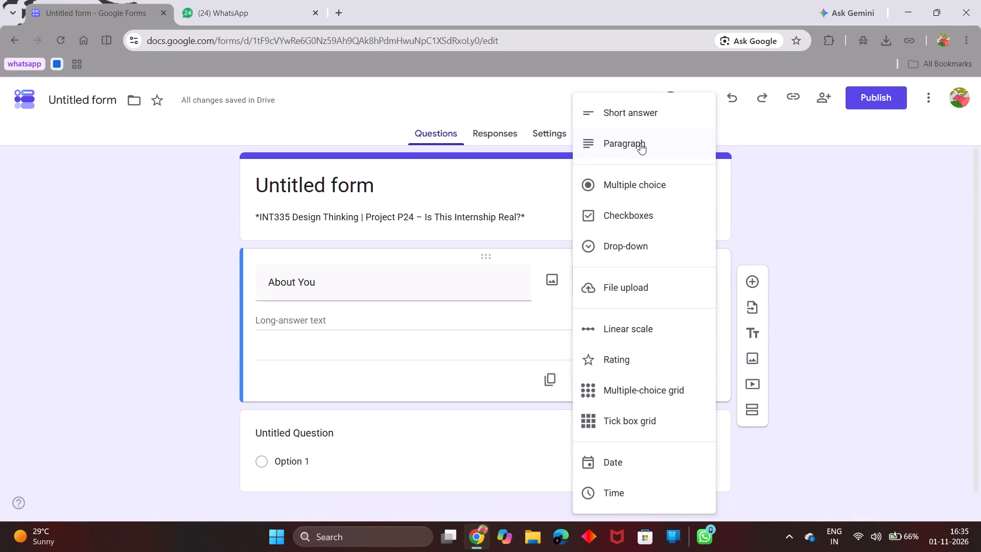
{"action": "left_click", "coordinate": [651, 181]}
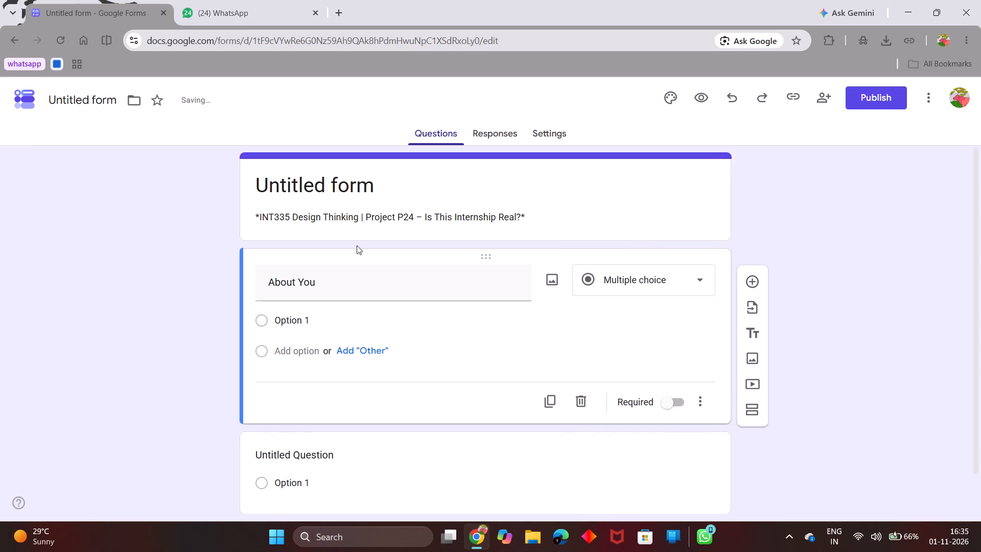
Open the first answer option of the "About You" question for editing.
{"action": "left_click", "coordinate": [286, 319]}
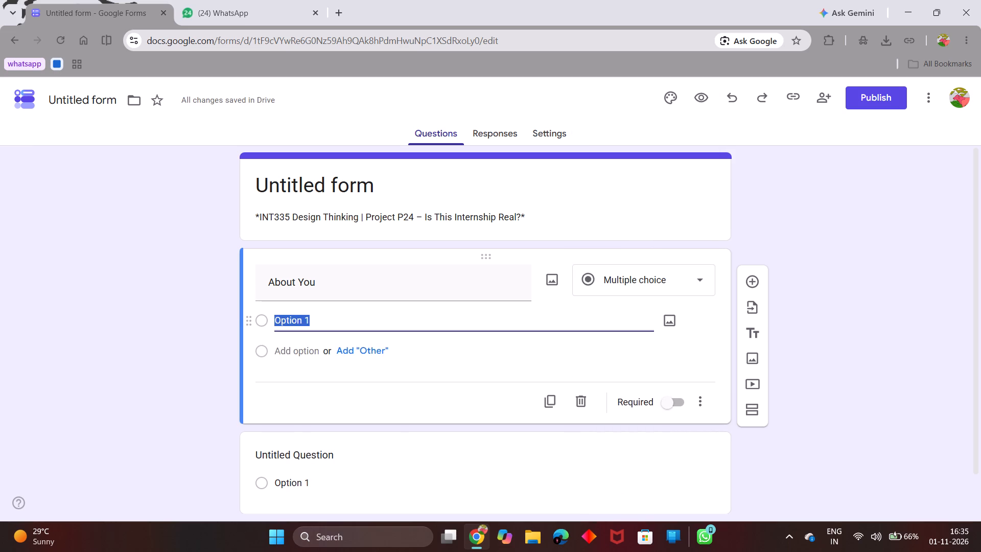
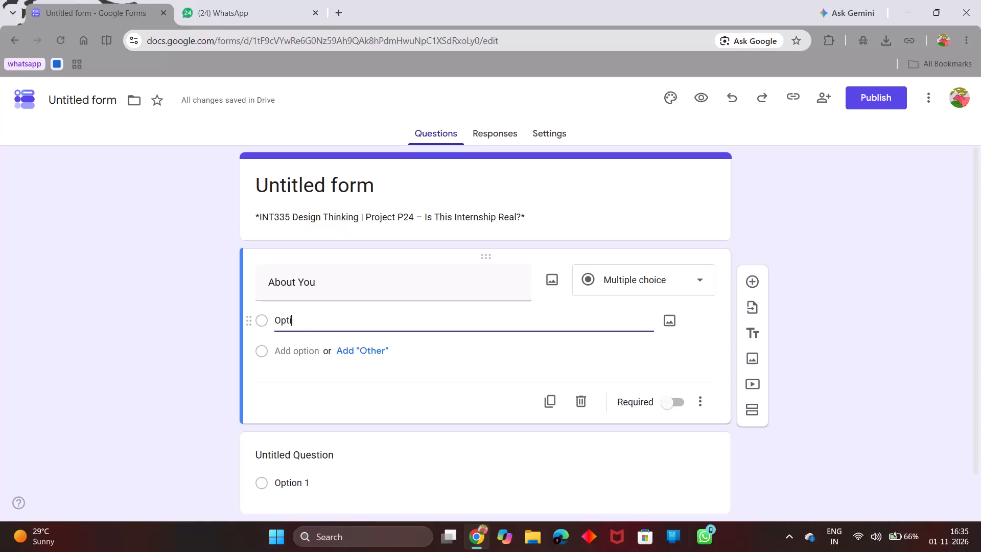
Replace the first answer option's text in the "About You" question with "First-year student".
{"action": "key", "text": "BackSpace"}
{"action": "key", "text": "BackSpace"}
{"action": "key", "text": "BackSpace"}
{"action": "key", "text": "BackSpace"}
{"action": "key", "text": "ctrl+v"}
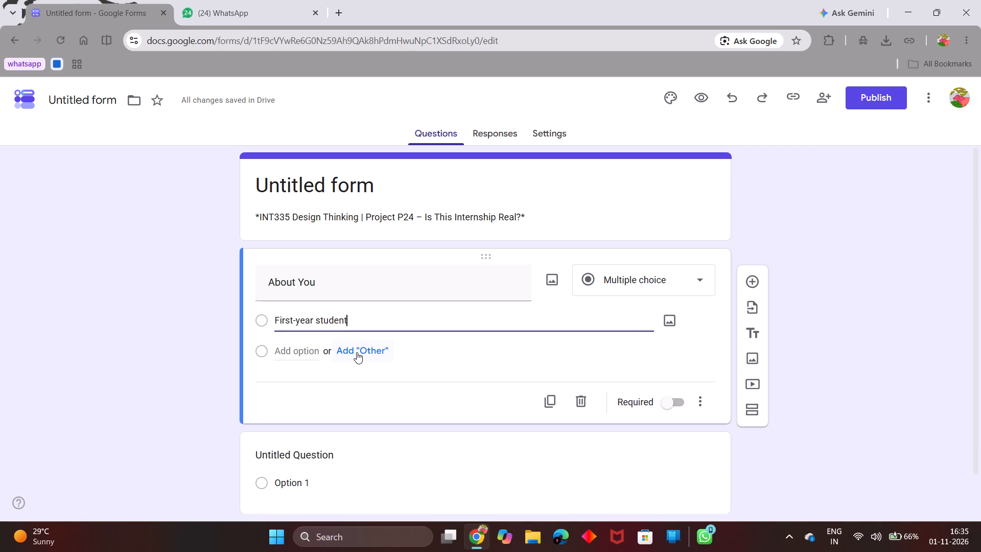
Add a second answer option to the "About You" multiple-choice question.
{"action": "left_click", "coordinate": [263, 351]}
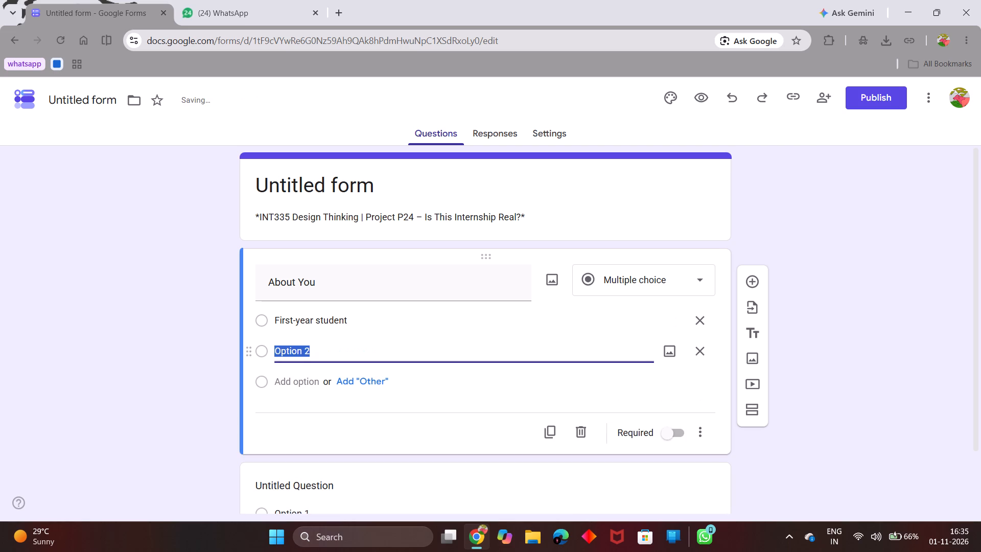
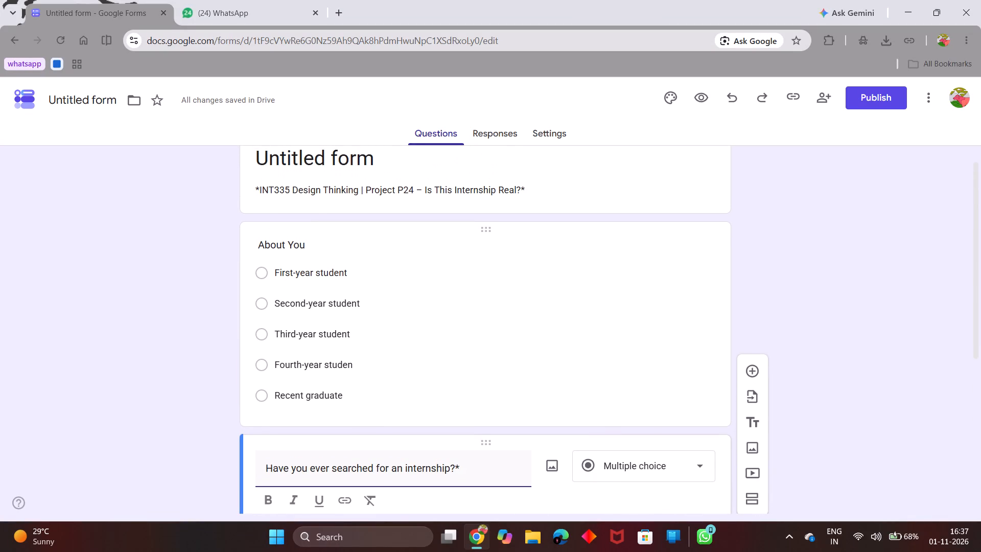
Open the title of the "About You" question for editing, placing the text cursor at its beginning.
{"action": "left_click", "coordinate": [258, 243]}
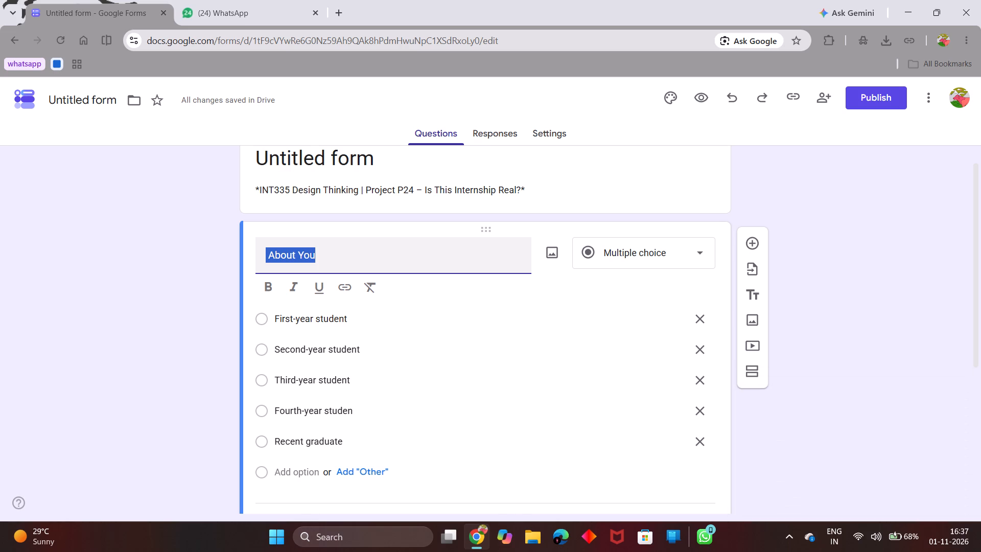
{"action": "left_click", "coordinate": [262, 256]}
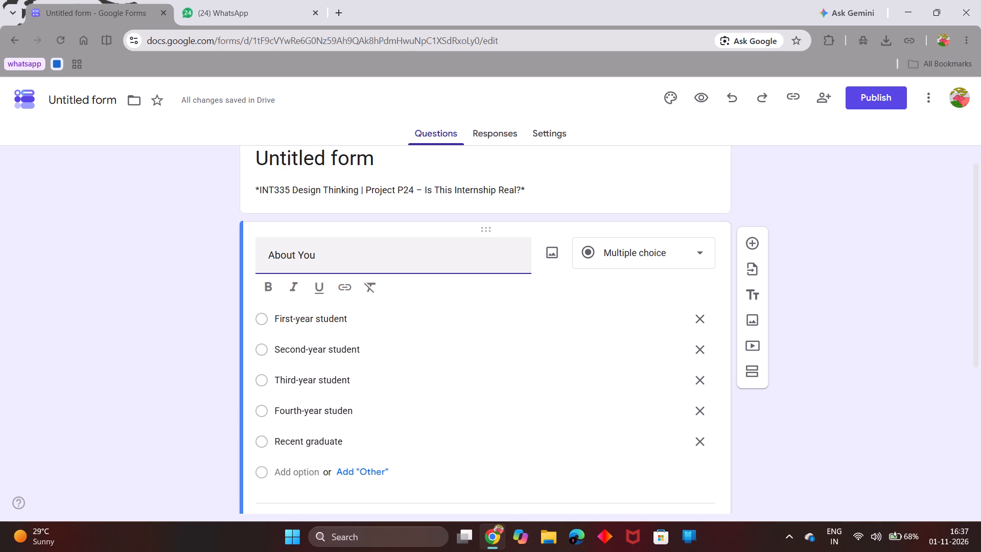
Prefix the "About You" question title with the number "1.".
{"action": "key", "text": "shift+exclam"}
{"action": "key", "text": "BackSpace"}
{"action": "key", "text": "1"}
{"action": "key", "text": "period"}
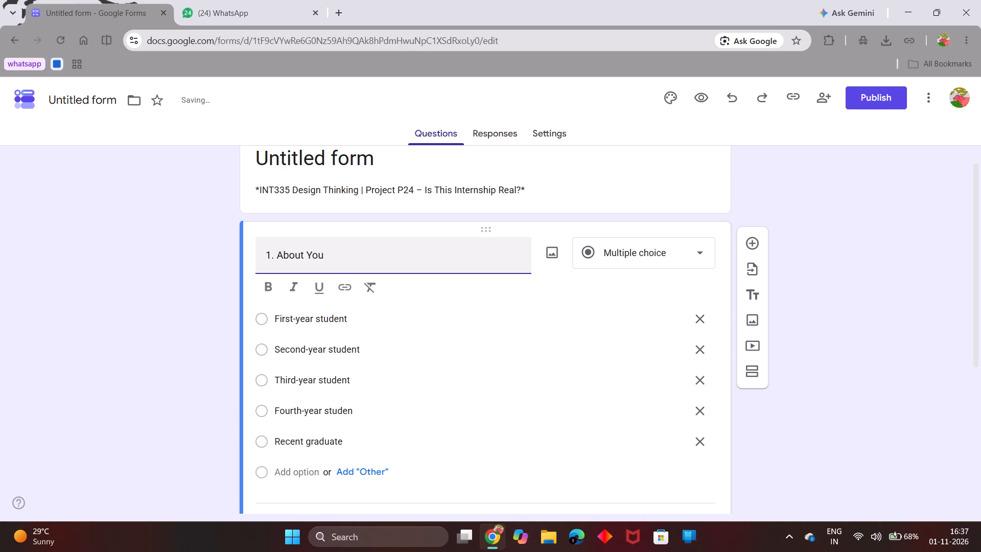
Open the first answer option of the "Have you ever searched for an internship?*" question for editing.
{"action": "scroll", "coordinate": [414, 324], "scroll_direction": "down", "scroll_amount": 3}
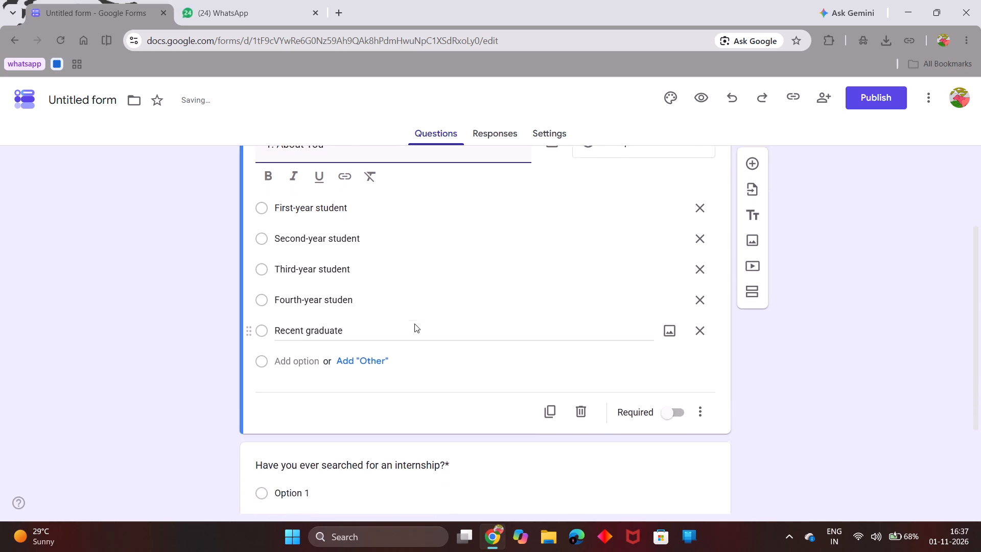
{"action": "scroll", "coordinate": [414, 324], "scroll_direction": "down", "scroll_amount": 2}
{"action": "left_click", "coordinate": [329, 342]}
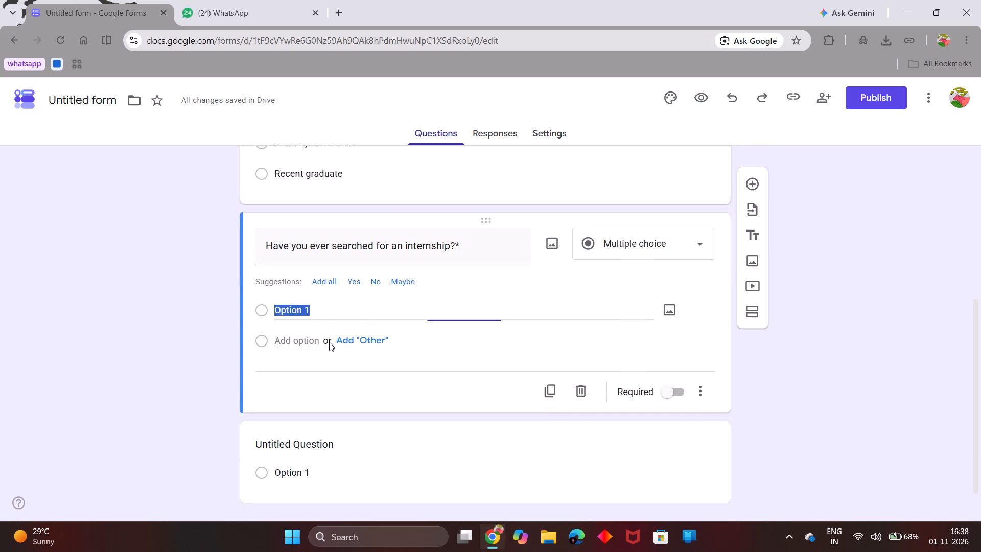
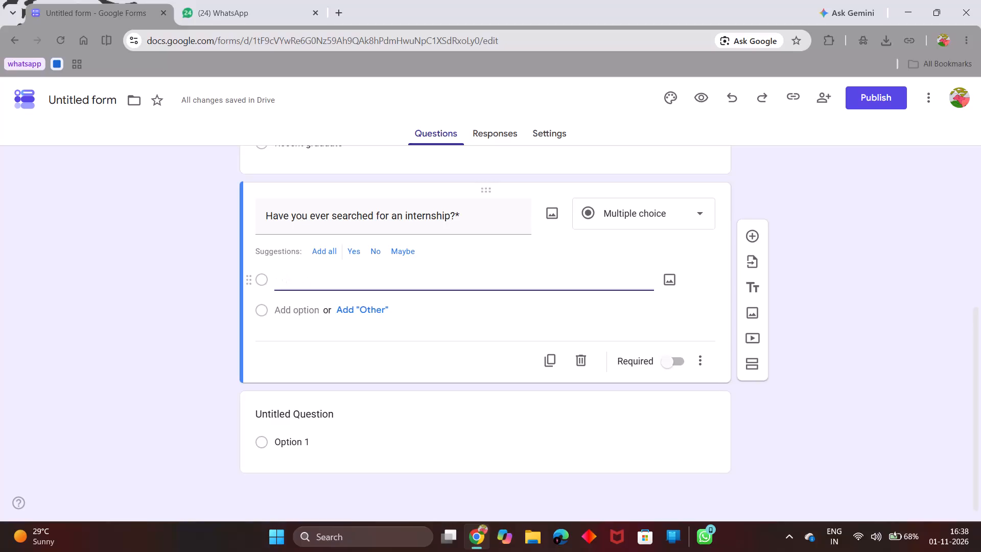
Enter "Yes, currently searching" as the first answer option of the internship-search question and add a second option below it.
{"action": "key", "text": "ctrl+v"}
{"action": "left_click", "coordinate": [286, 313]}
{"action": "left_click", "coordinate": [377, 289]}
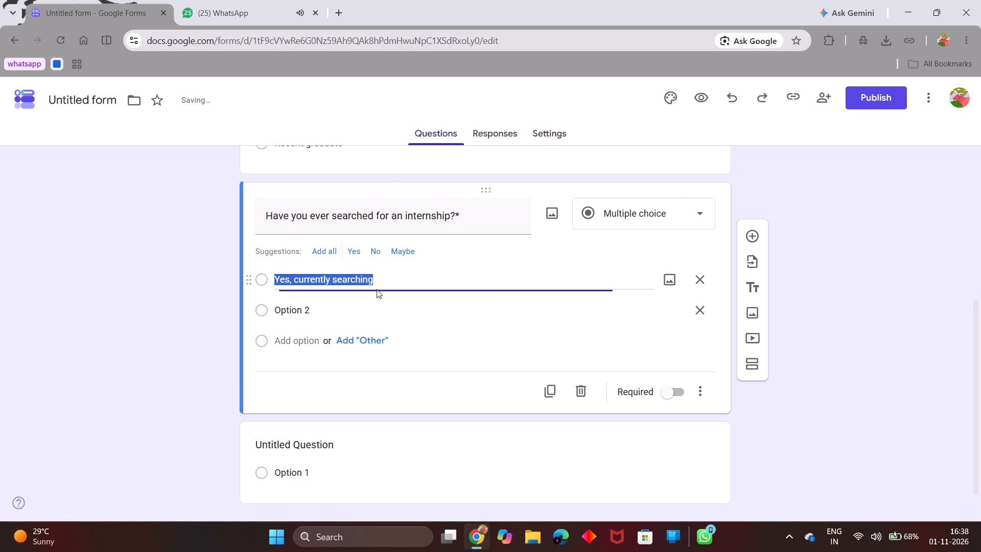
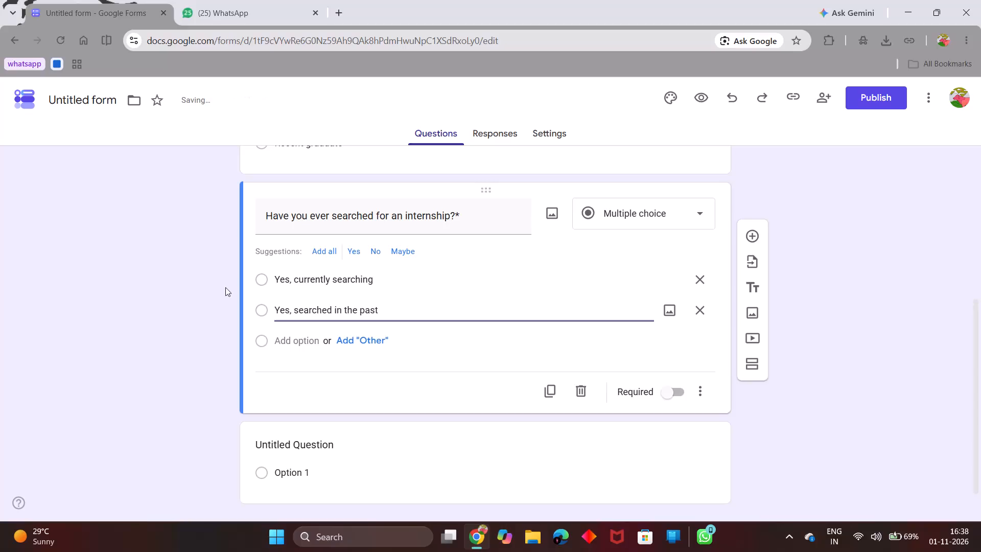
Add a third answer option to the "Have you ever searched for an internship?*" question.
{"action": "left_click", "coordinate": [299, 346]}
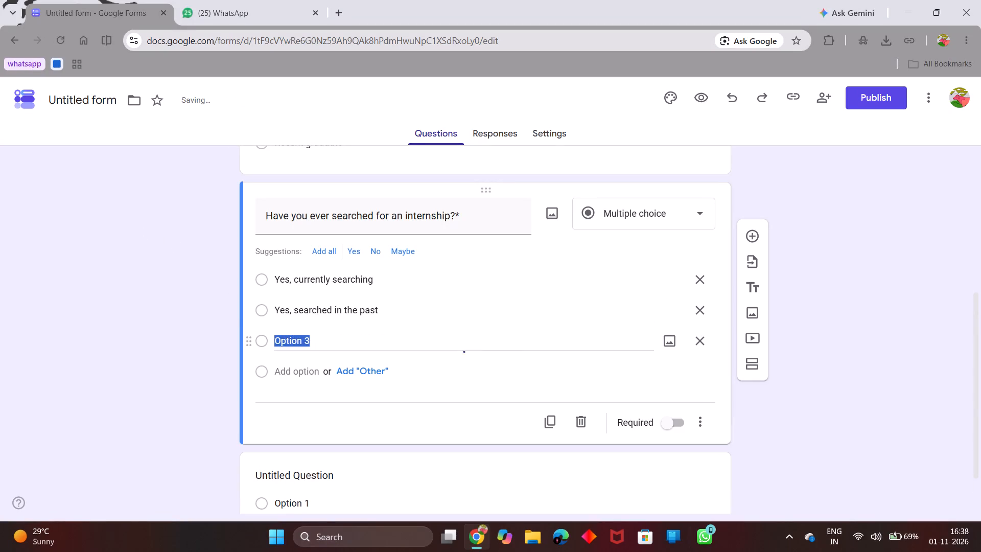
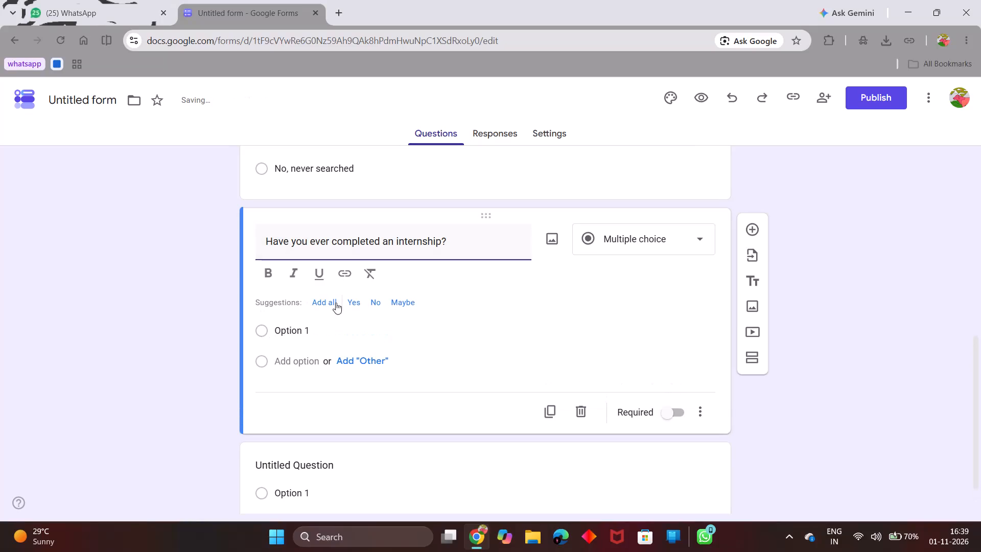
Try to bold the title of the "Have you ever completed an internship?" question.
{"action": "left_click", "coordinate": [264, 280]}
Make the title of the "Have you ever searched for an internship?*" question bold.
{"action": "scroll", "coordinate": [446, 314], "scroll_direction": "up", "scroll_amount": 1}
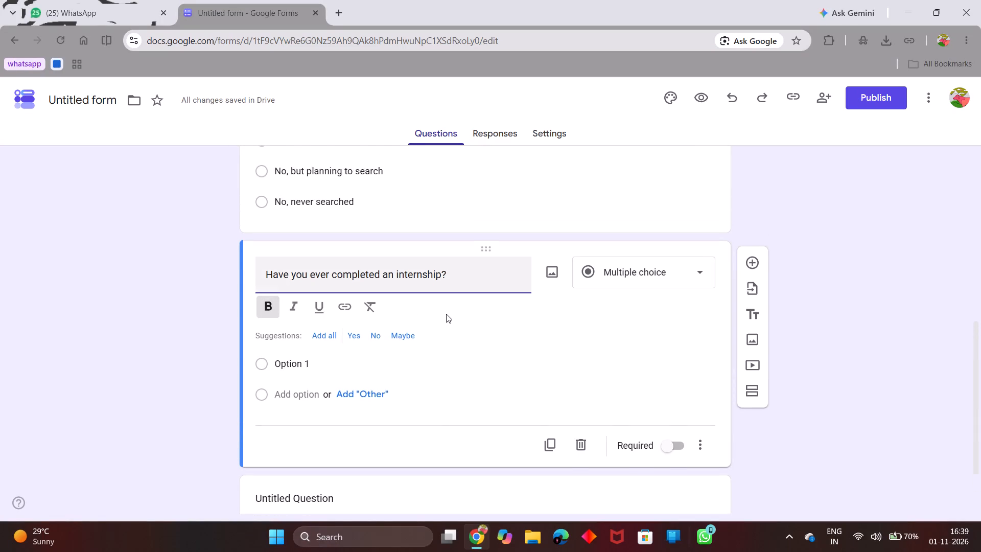
{"action": "scroll", "coordinate": [446, 314], "scroll_direction": "up", "scroll_amount": 3}
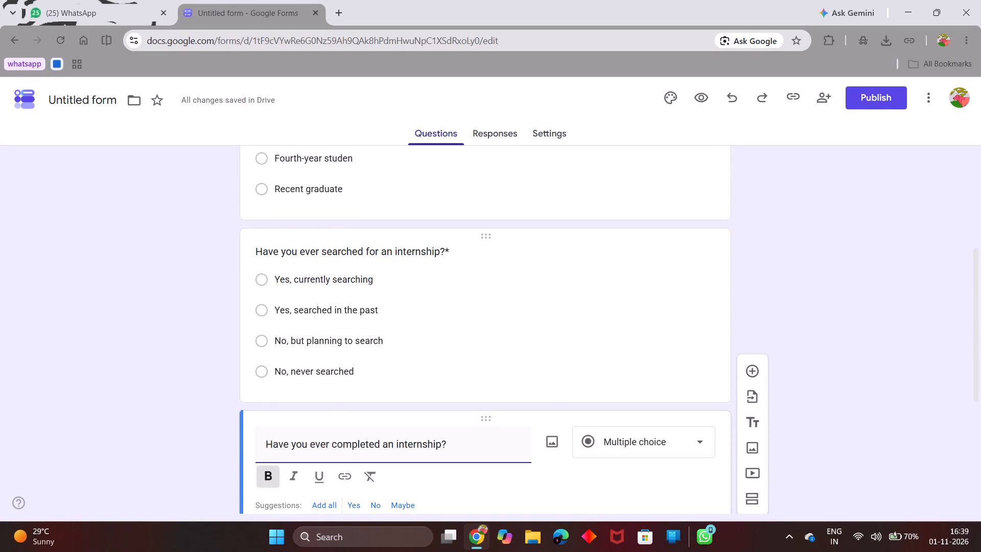
{"action": "left_click", "coordinate": [402, 252]}
{"action": "left_click", "coordinate": [265, 295]}
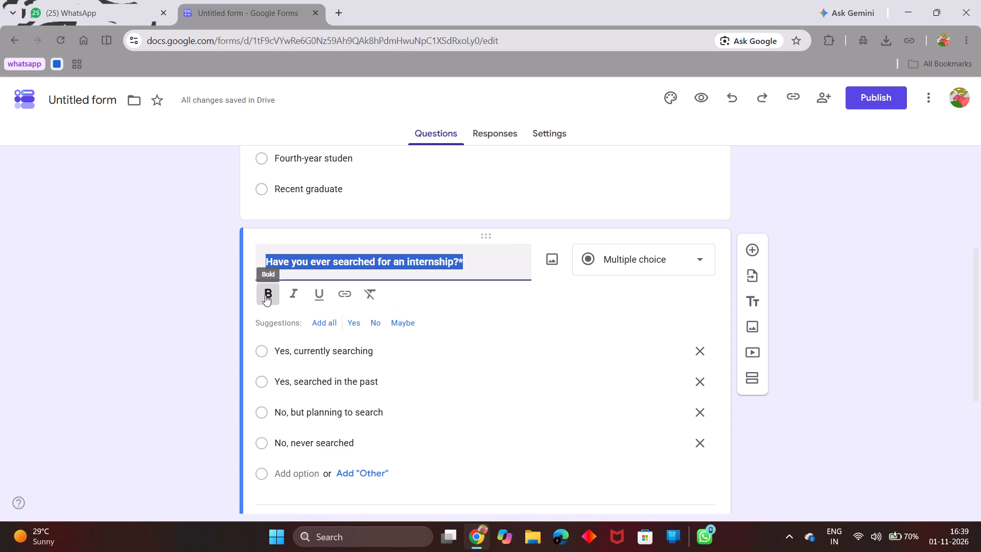
{"action": "scroll", "coordinate": [470, 359], "scroll_direction": "up", "scroll_amount": 4}
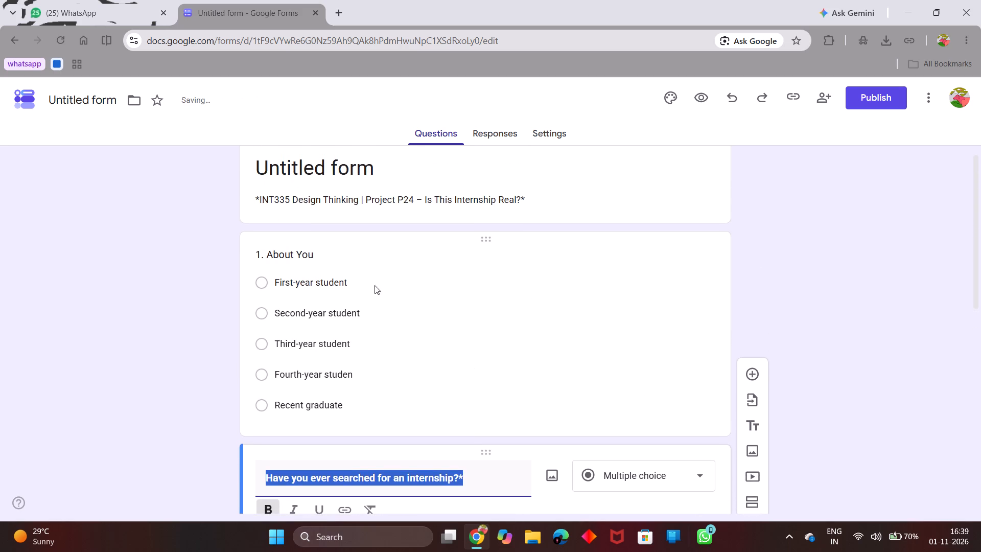
Make the "1. About You" question title bold.
{"action": "left_click", "coordinate": [298, 253]}
{"action": "left_click", "coordinate": [263, 296]}
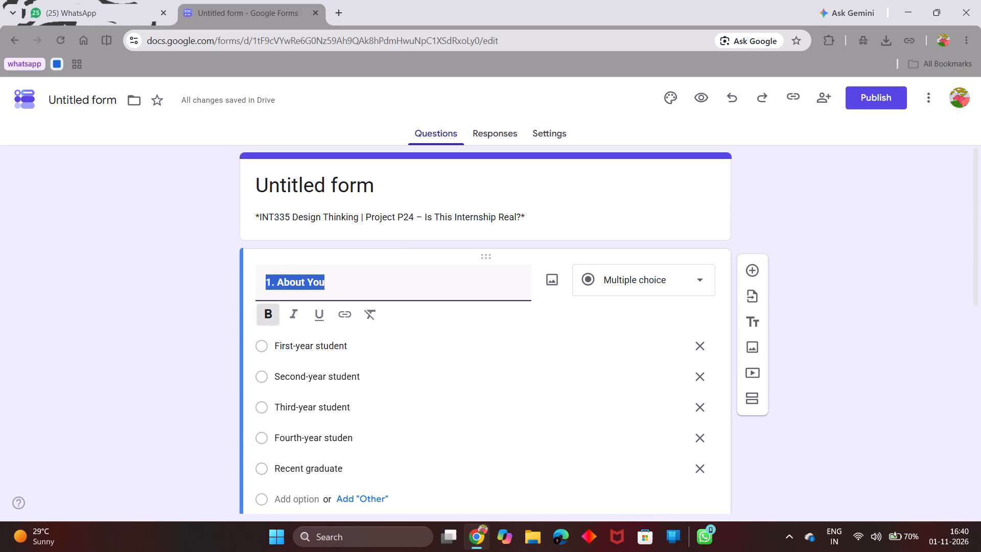
Select the form description text "*INT335 Design Thinking | Project P24 – Is This Internship Real?*" for formatting.
{"action": "left_click", "coordinate": [396, 219]}
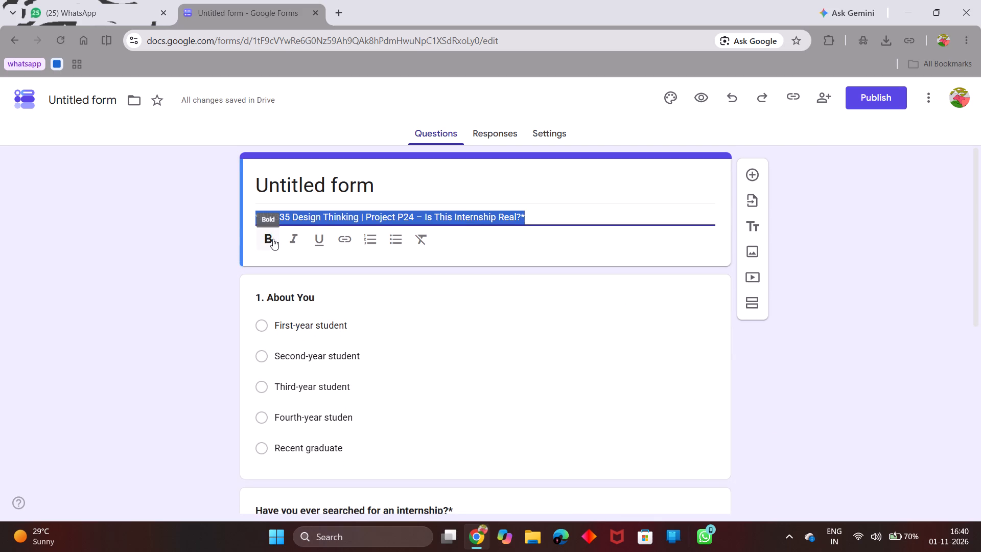
Make the selected form description text bold.
{"action": "left_click", "coordinate": [273, 239]}
Make the "Have you ever completed an internship?" question title bold.
{"action": "scroll", "coordinate": [454, 387], "scroll_direction": "down", "scroll_amount": 3}
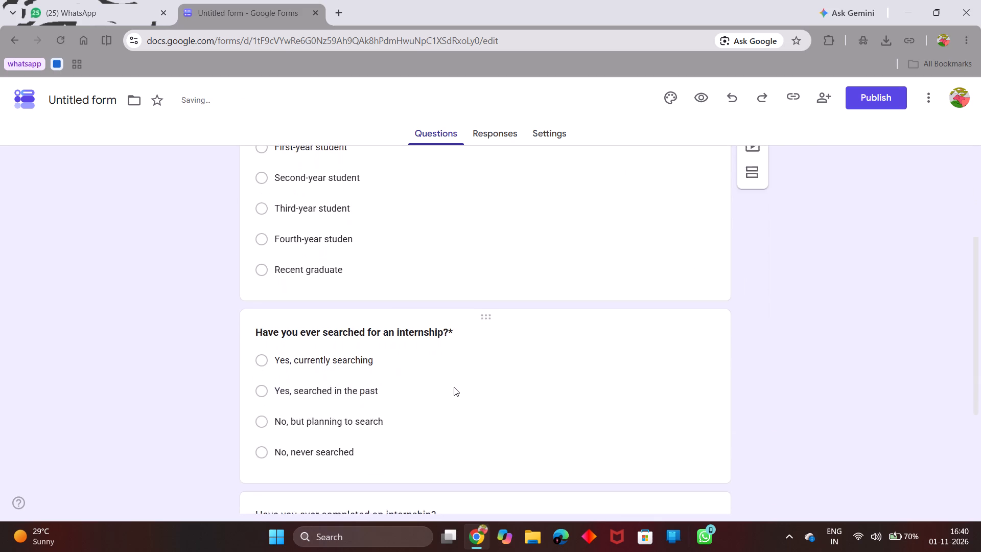
{"action": "scroll", "coordinate": [454, 387], "scroll_direction": "down", "scroll_amount": 3}
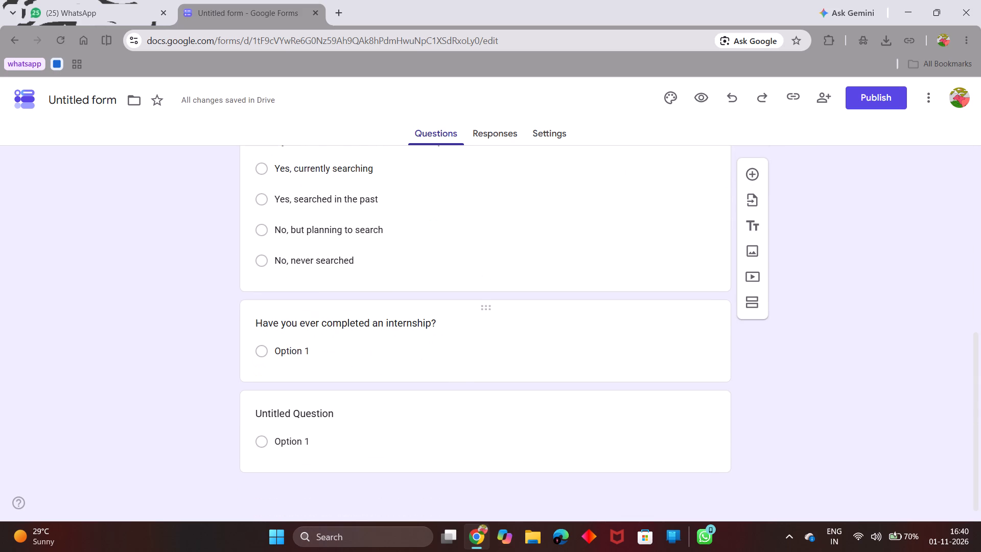
{"action": "left_click", "coordinate": [393, 323]}
{"action": "left_click", "coordinate": [268, 371]}
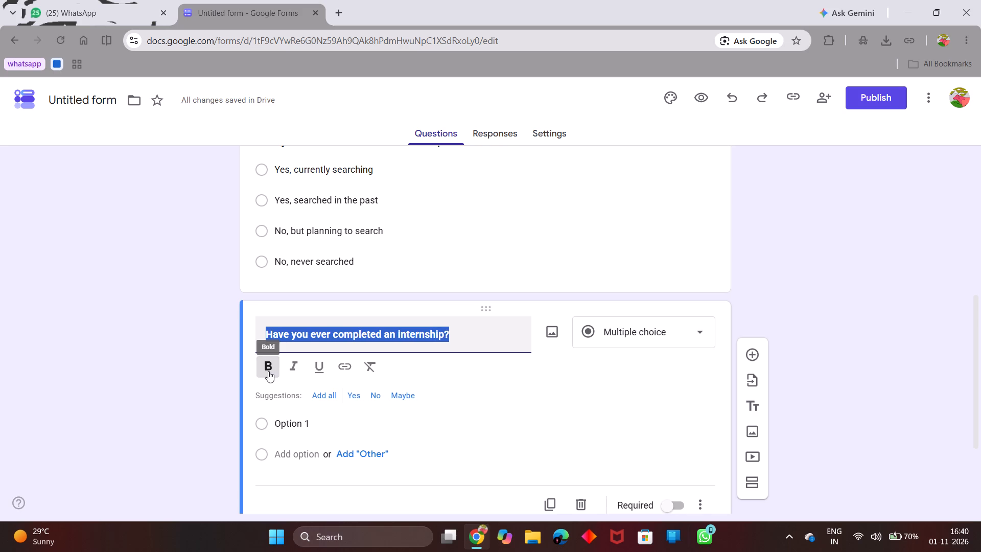
{"action": "left_click", "coordinate": [286, 422]}
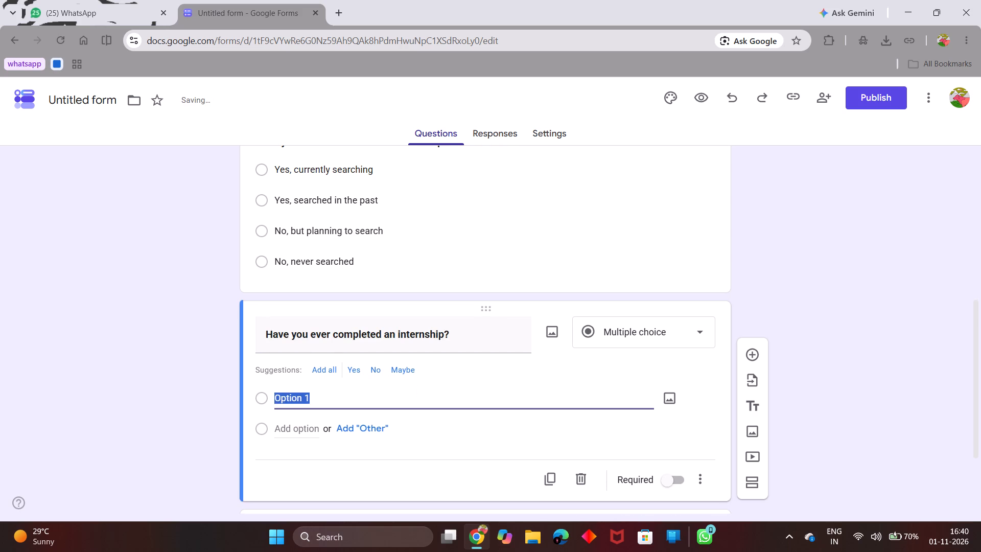
{"action": "key", "text": "BackSpace"}
{"action": "key", "text": "BackSpace"}
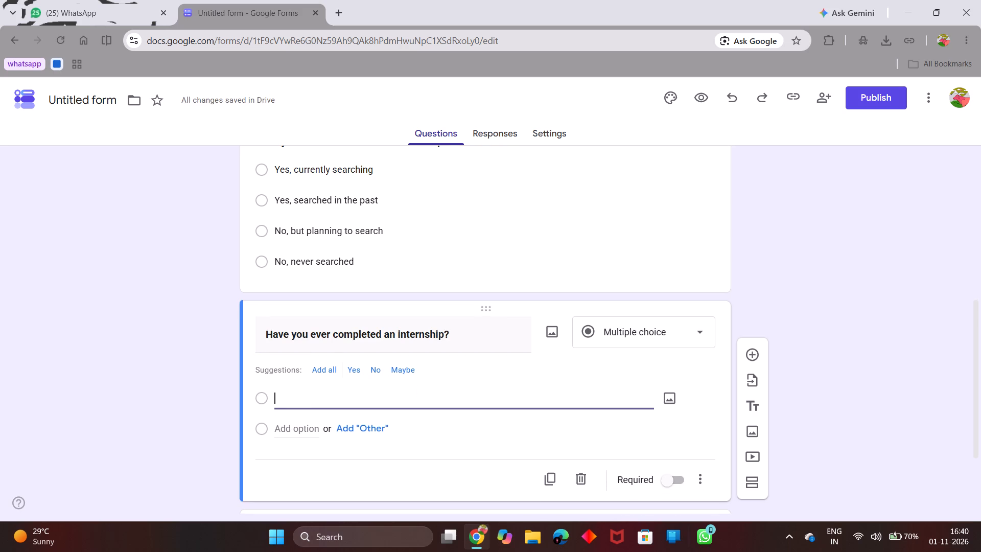
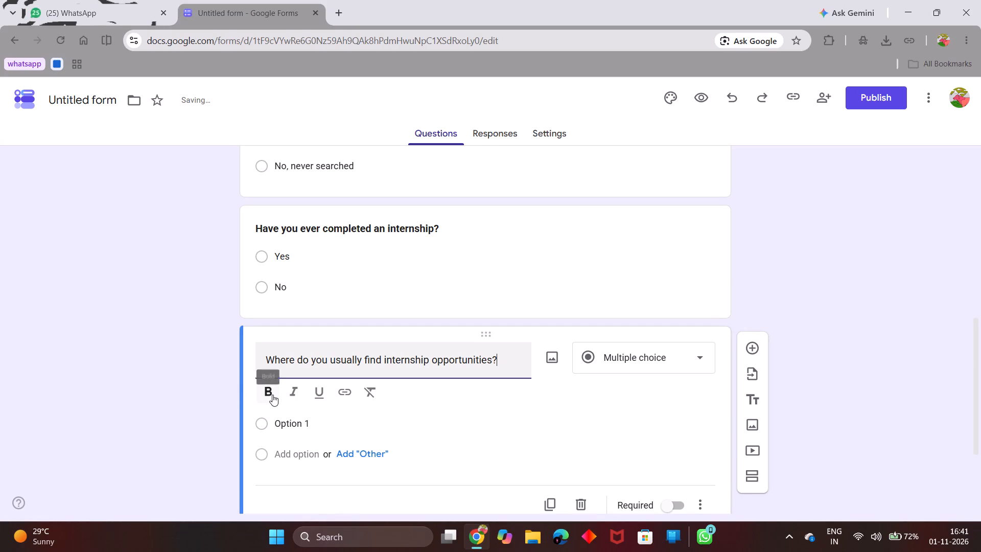
Open the first answer option of the "Where do you usually find internship opportunities?" question for editing.
{"action": "left_click", "coordinate": [261, 428]}
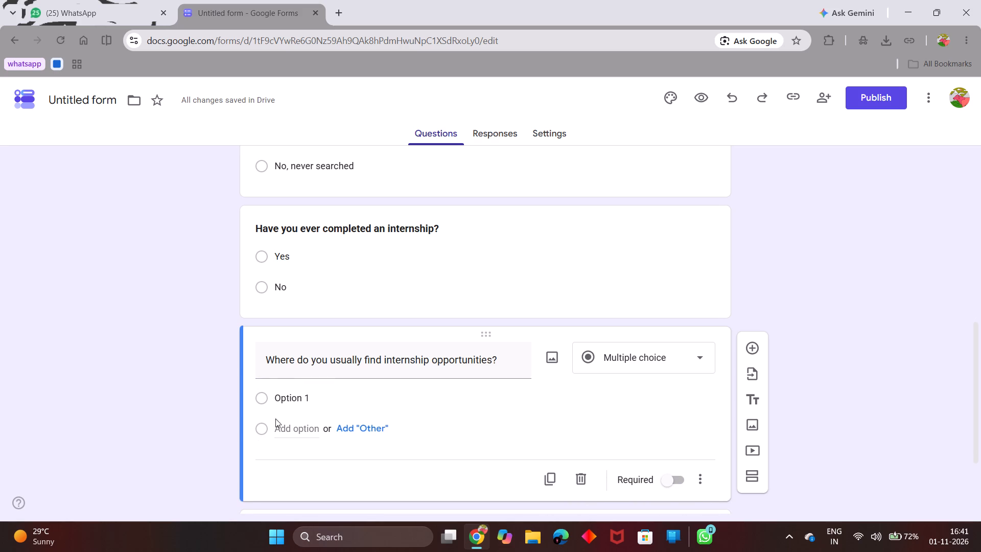
{"action": "left_click", "coordinate": [297, 400]}
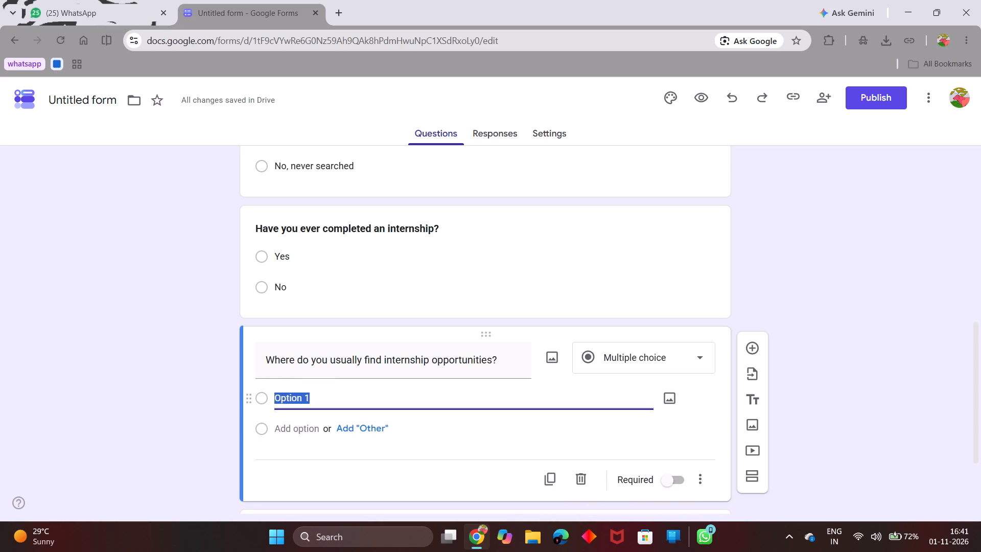
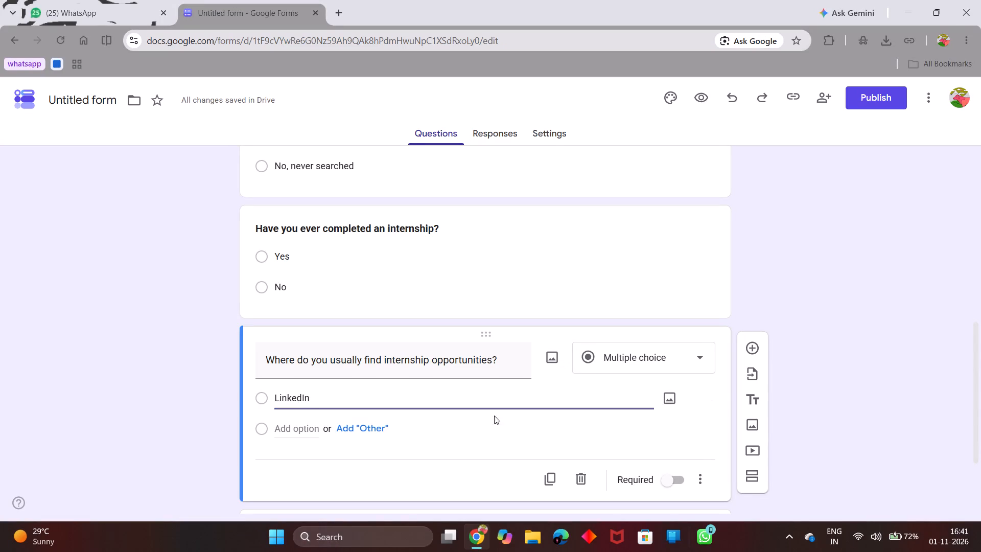
Add three more answer options below "LinkedIn" in the "Where do you usually find internship opportunities?" question.
{"action": "left_click", "coordinate": [305, 430]}
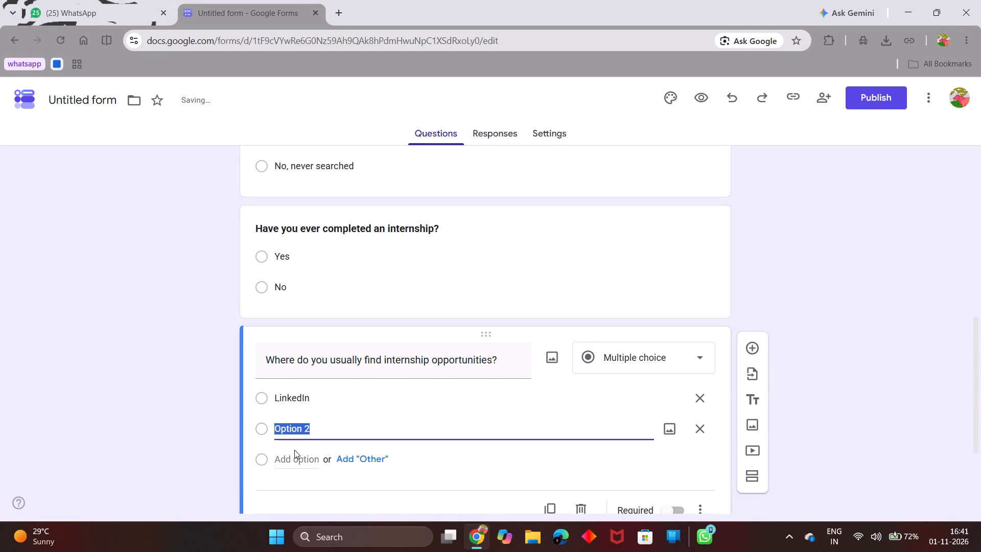
{"action": "left_click", "coordinate": [294, 463]}
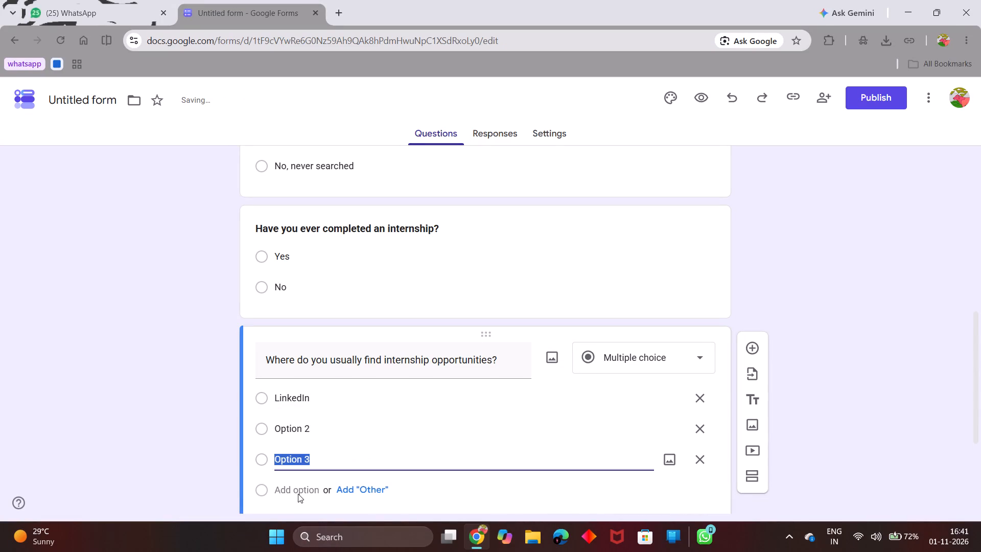
{"action": "left_click", "coordinate": [298, 488]}
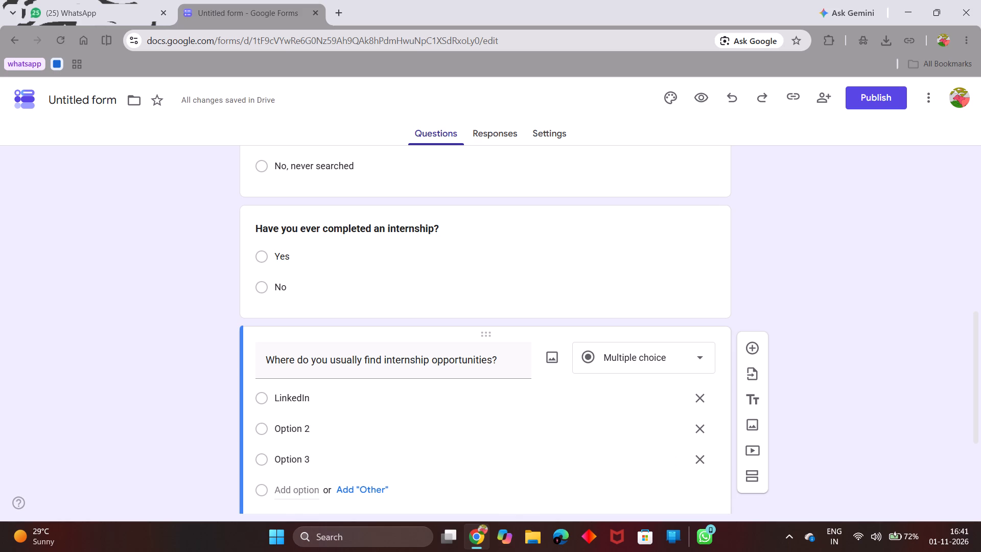
{"action": "left_click", "coordinate": [305, 487]}
{"action": "scroll", "coordinate": [305, 487], "scroll_direction": "down", "scroll_amount": 1}
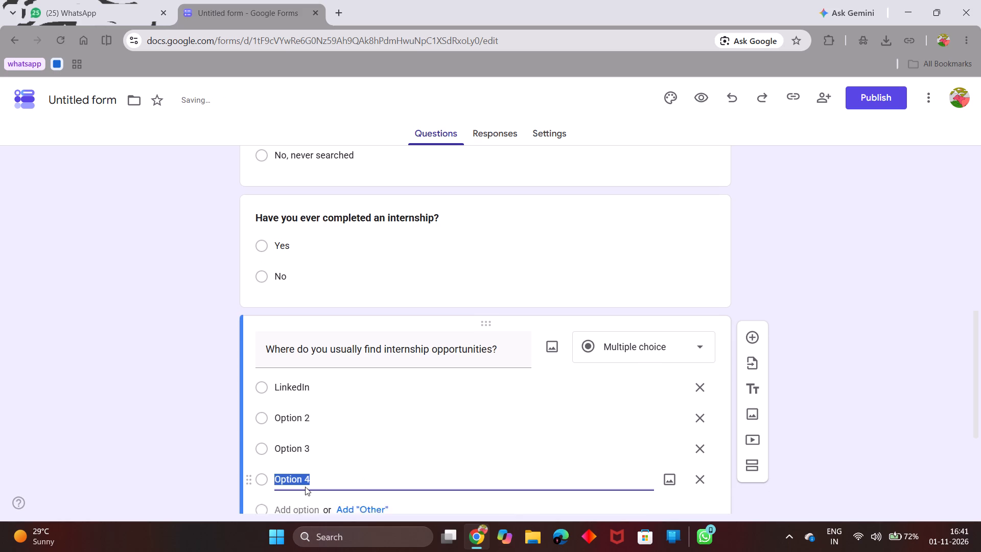
{"action": "scroll", "coordinate": [305, 487], "scroll_direction": "down", "scroll_amount": 1}
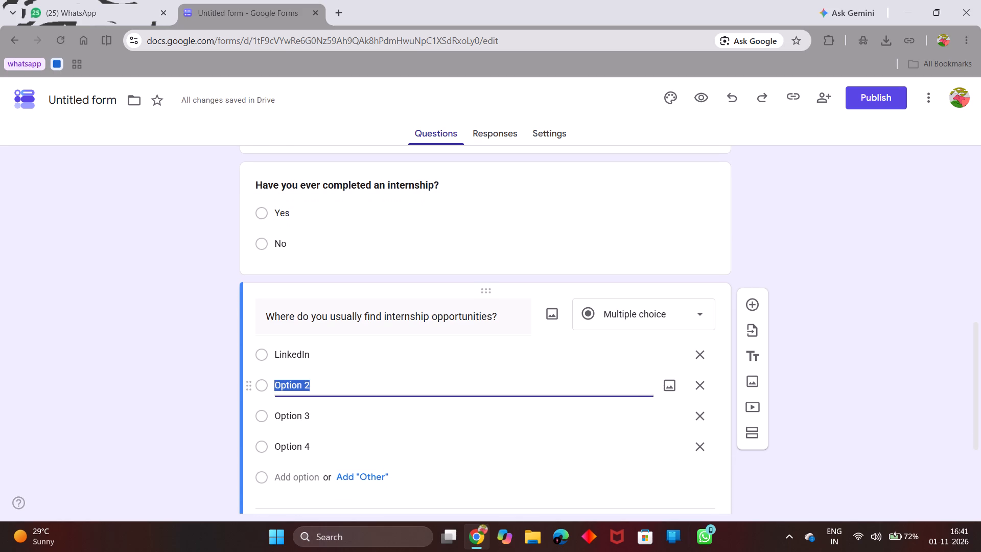
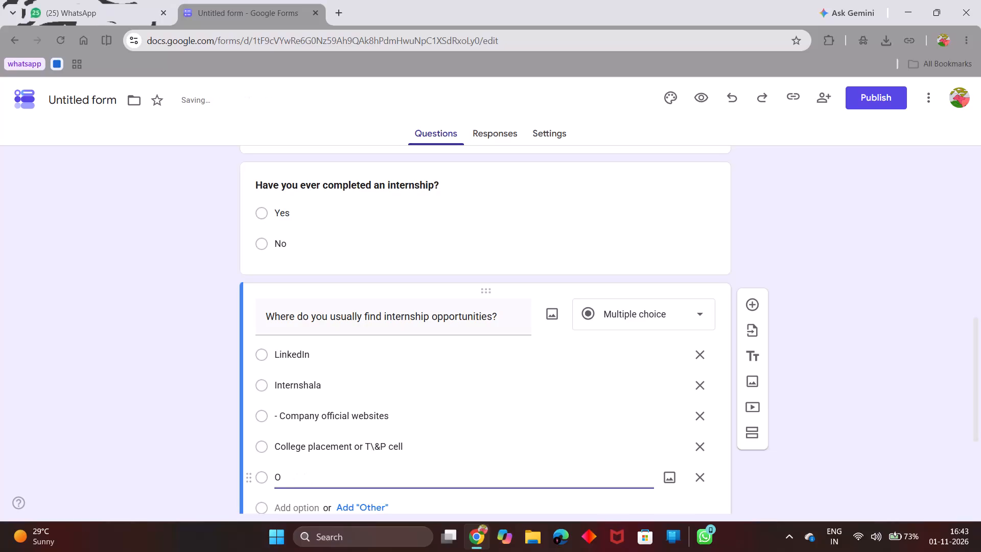
Enter "WhatsApp or Telegram groups" as the fifth answer option of "Where do you usually find internship opportunities?".
{"action": "key", "text": "ctrl+v"}
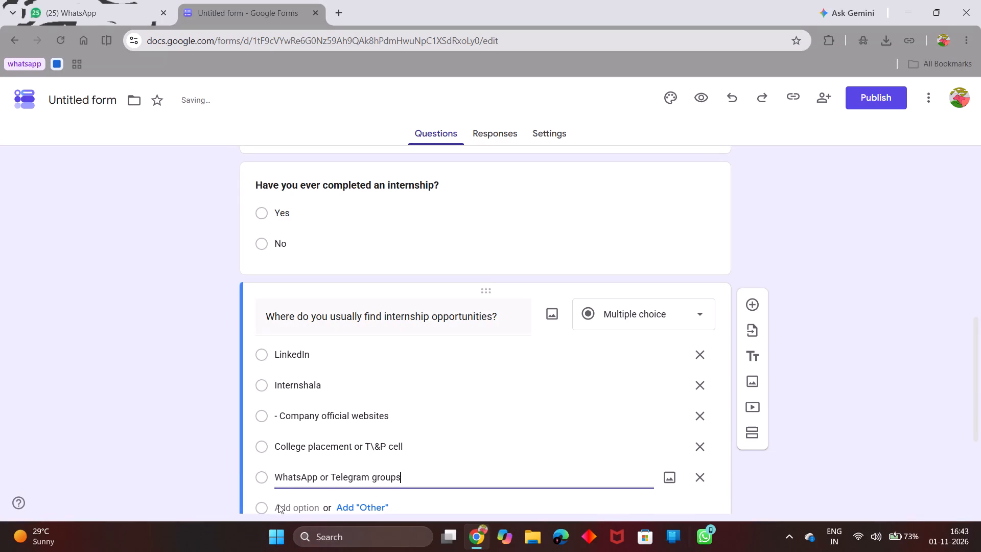
Add a sixth answer option below "WhatsApp or Telegram groups" in the internship opportunities question.
{"action": "left_click", "coordinate": [283, 503]}
{"action": "scroll", "coordinate": [308, 503], "scroll_direction": "down", "scroll_amount": 1}
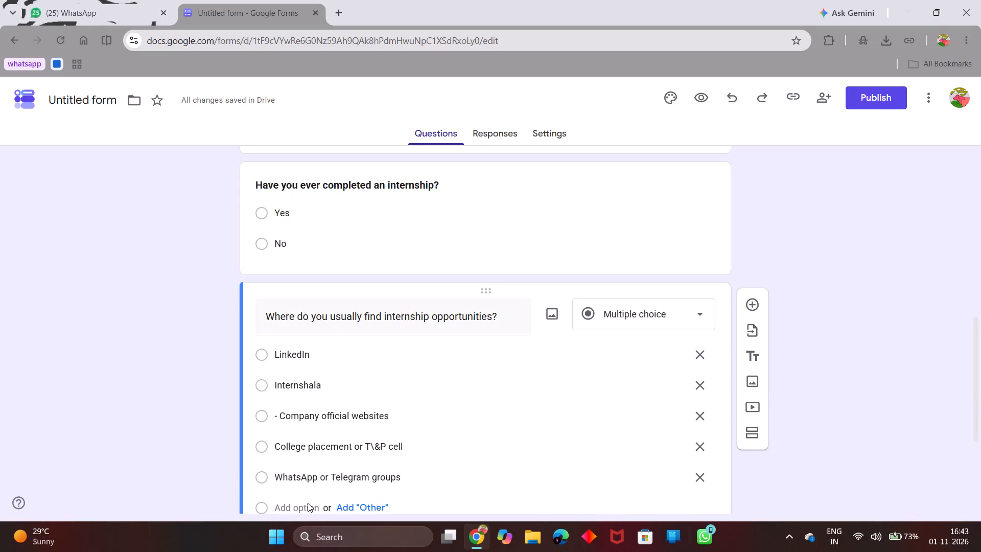
{"action": "scroll", "coordinate": [308, 503], "scroll_direction": "down", "scroll_amount": 1}
{"action": "scroll", "coordinate": [485, 460], "scroll_direction": "down", "scroll_amount": 1}
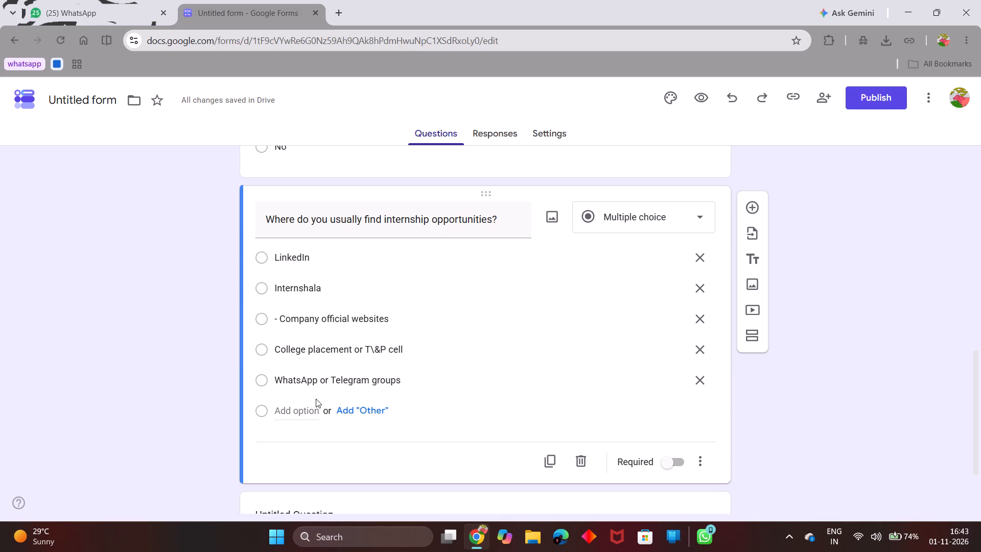
{"action": "left_click", "coordinate": [309, 409]}
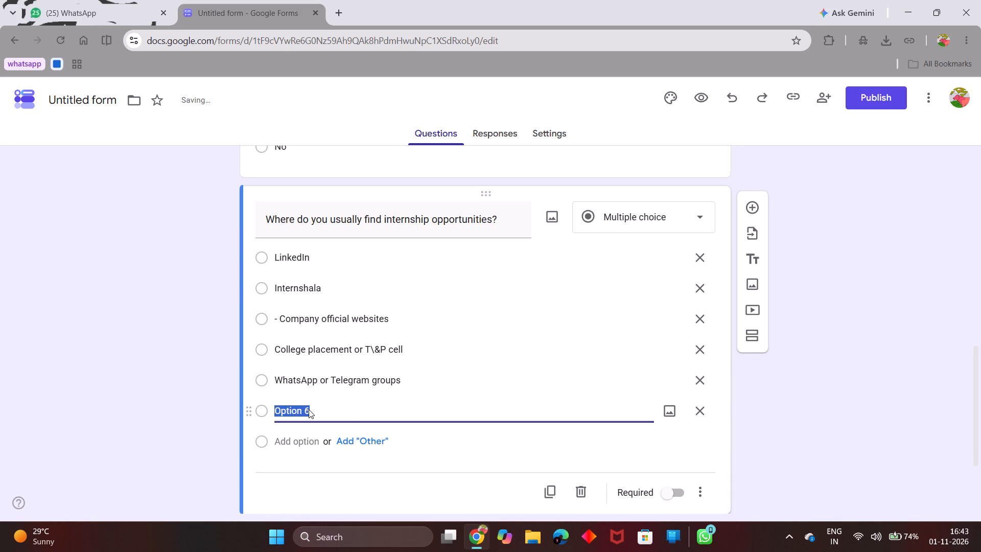
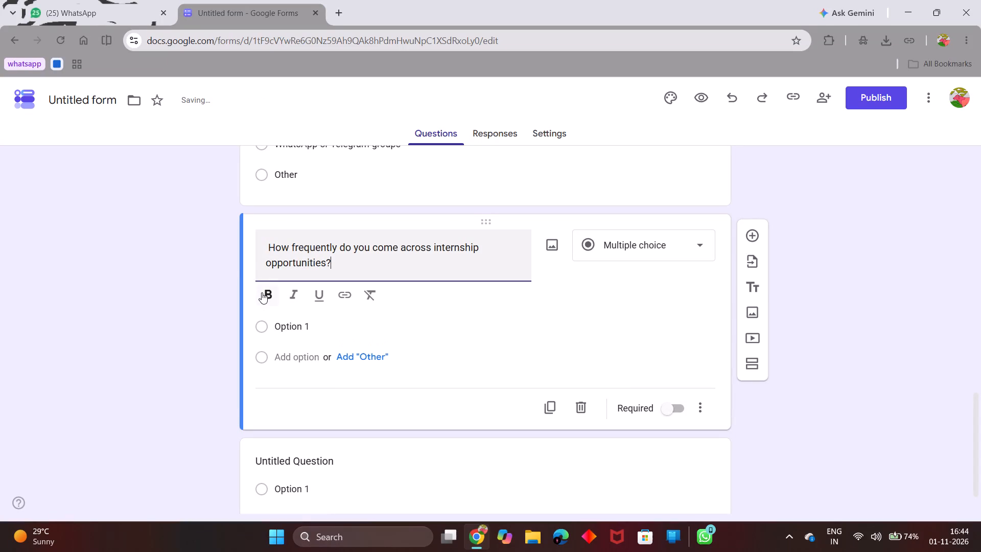
Turn on bold formatting in the title field of the "How frequently do you come across internship opportunities?" question.
{"action": "left_click", "coordinate": [262, 292]}
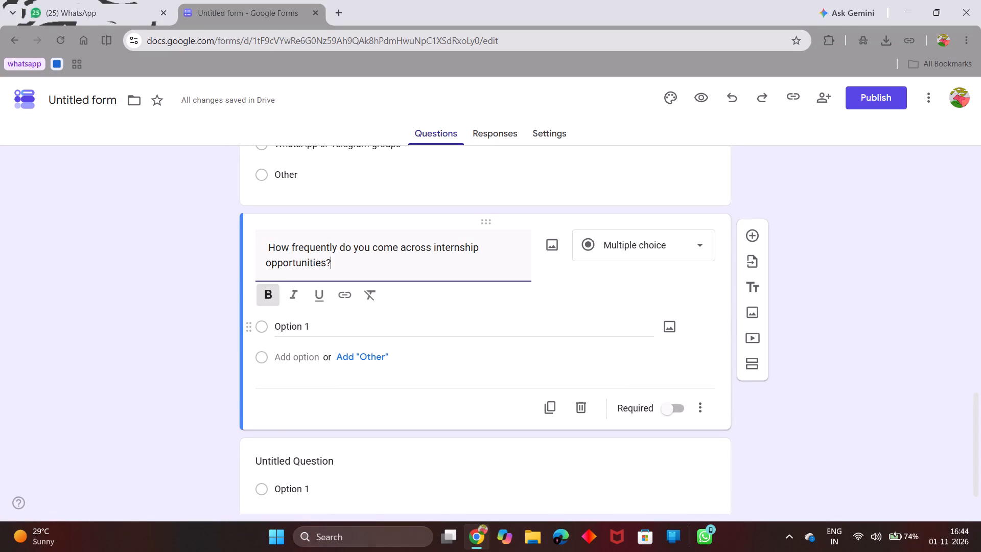
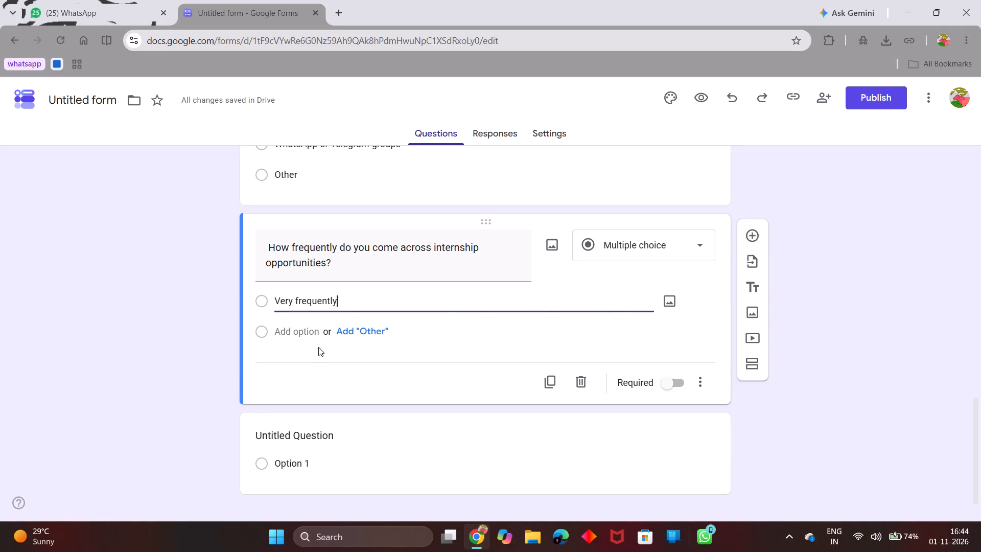
Add "frequently" as the second answer option of the "How frequently do you come across internship opportunities?" question.
{"action": "left_click", "coordinate": [306, 332]}
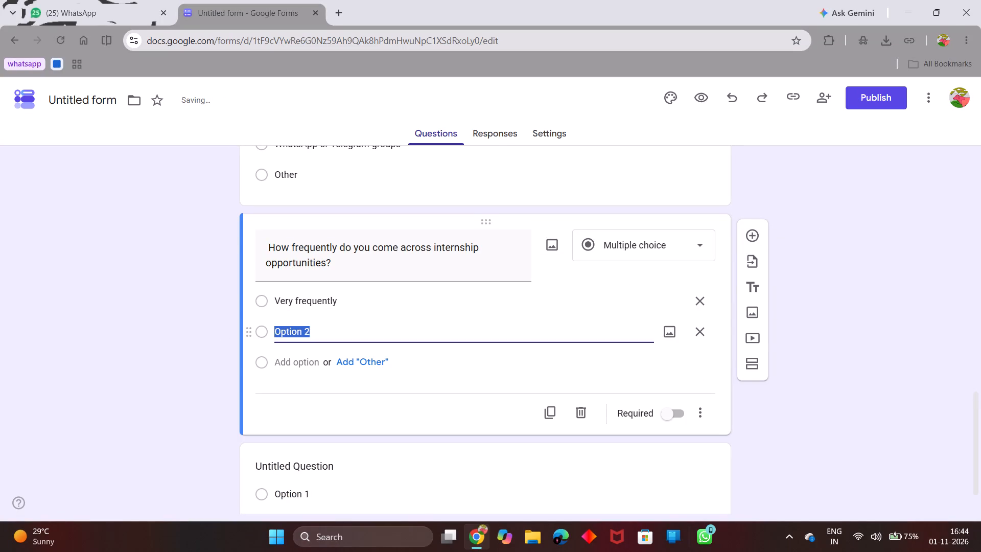
{"action": "key", "text": "BackSpace"}
{"action": "key", "text": "ctrl+v"}
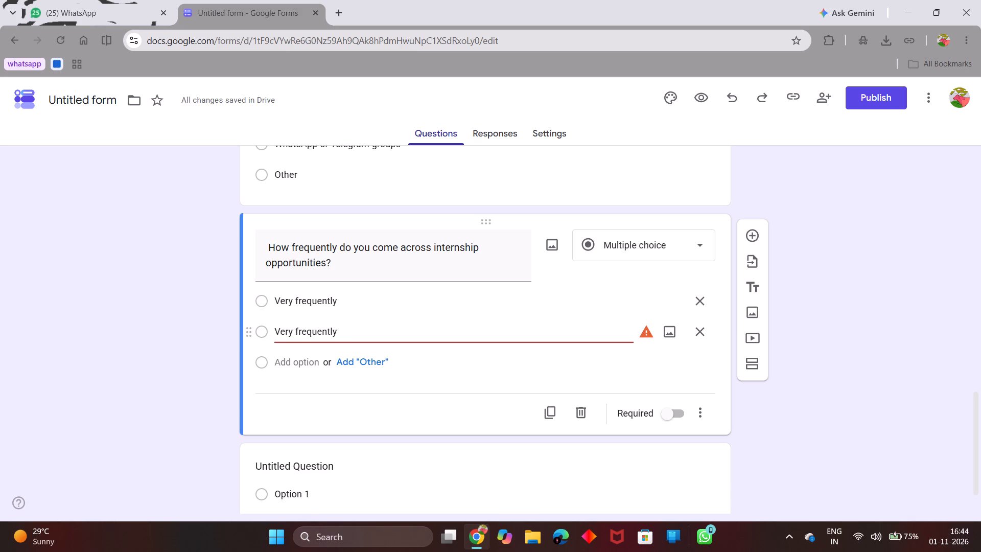
{"action": "left_click", "coordinate": [292, 331]}
{"action": "key", "text": "BackSpace"}
{"action": "key", "text": "BackSpace"}
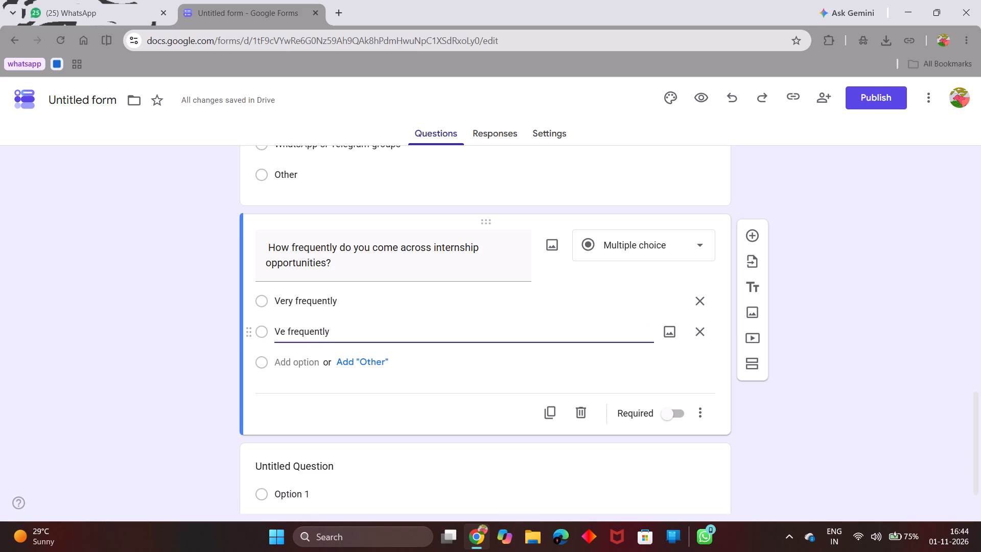
{"action": "key", "text": "BackSpace"}
{"action": "key", "text": "BackSpace"}
Add "Sometimes" as the third answer option of the "How frequently do you come across internship opportunities?" question.
{"action": "left_click", "coordinate": [294, 362]}
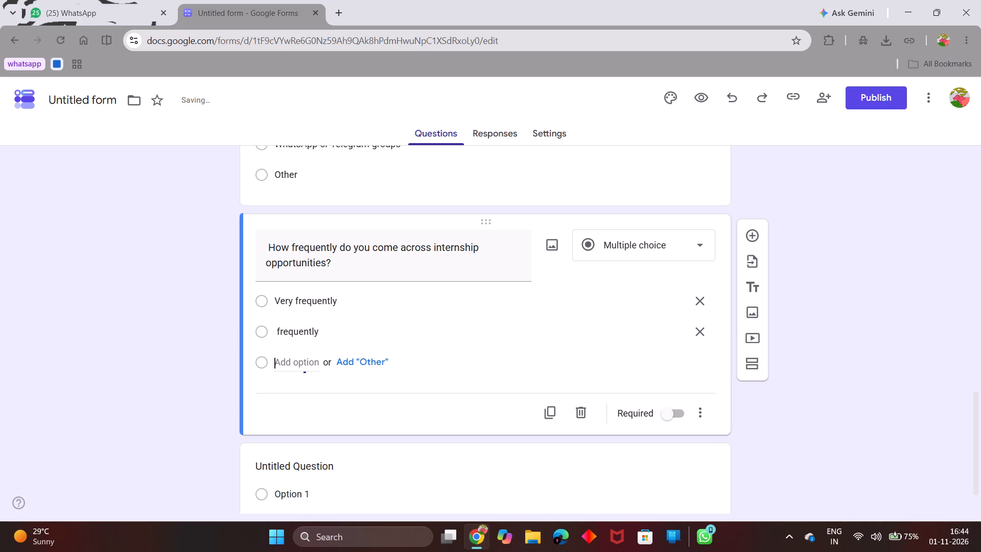
{"action": "key", "text": "BackSpace"}
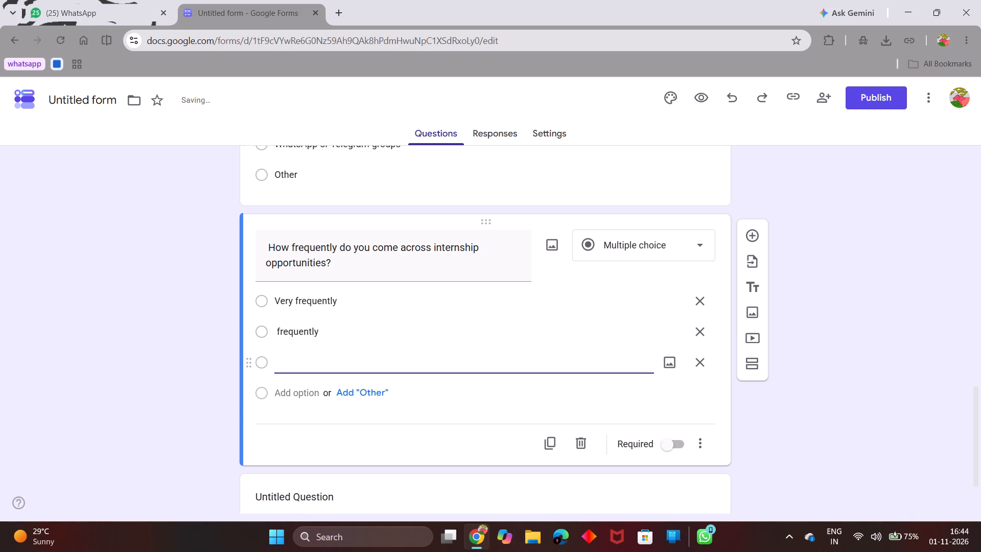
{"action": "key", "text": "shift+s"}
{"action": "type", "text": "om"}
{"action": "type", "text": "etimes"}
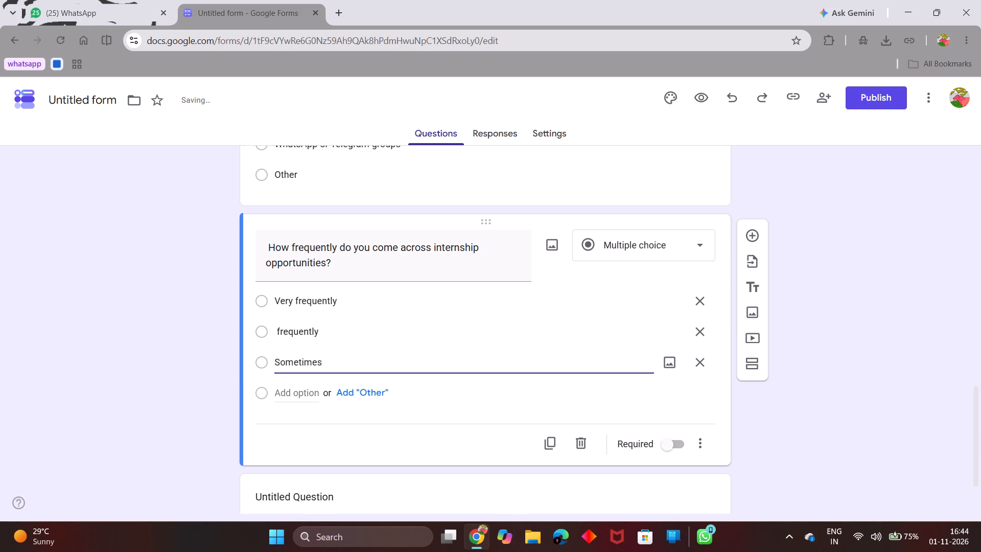
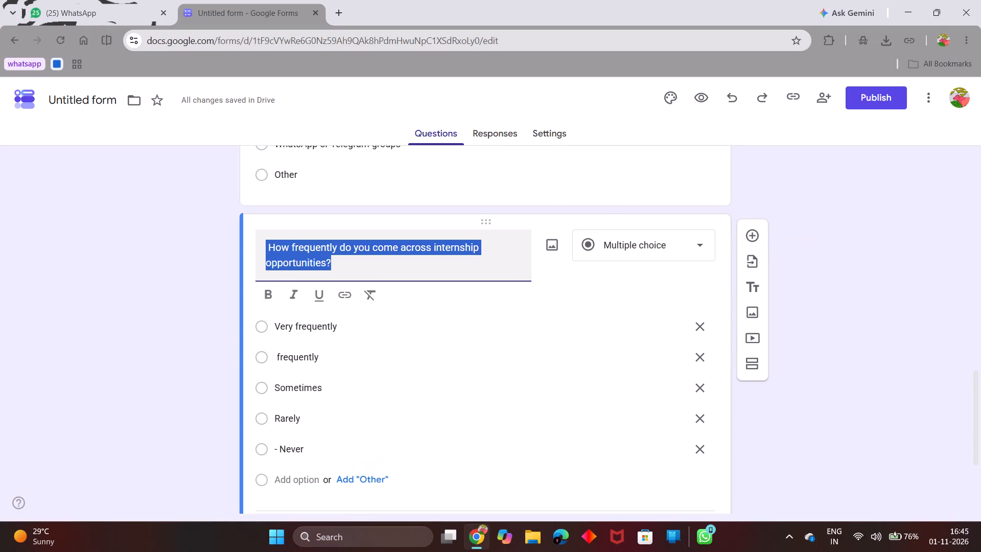
Make the "How frequently do you come across internship opportunities?" and "Where do you usually find internship opportunities?" question titles bold.
{"action": "left_click", "coordinate": [273, 293]}
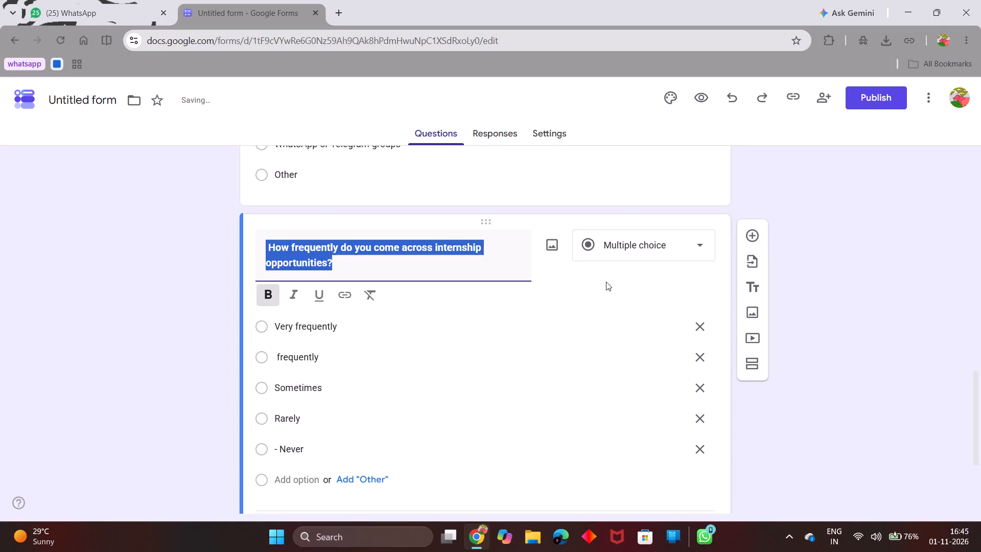
{"action": "scroll", "coordinate": [619, 283], "scroll_direction": "up", "scroll_amount": 3}
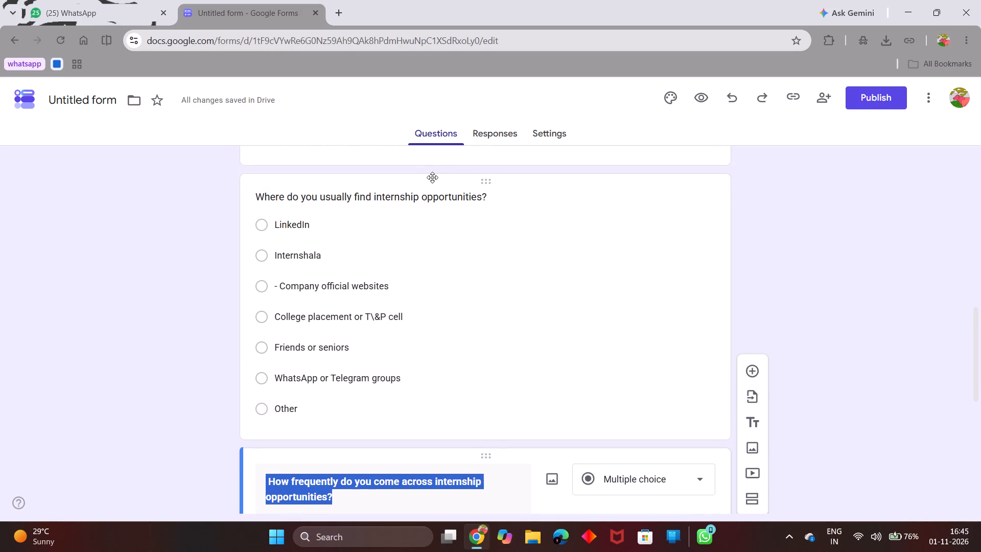
{"action": "left_click", "coordinate": [441, 199]}
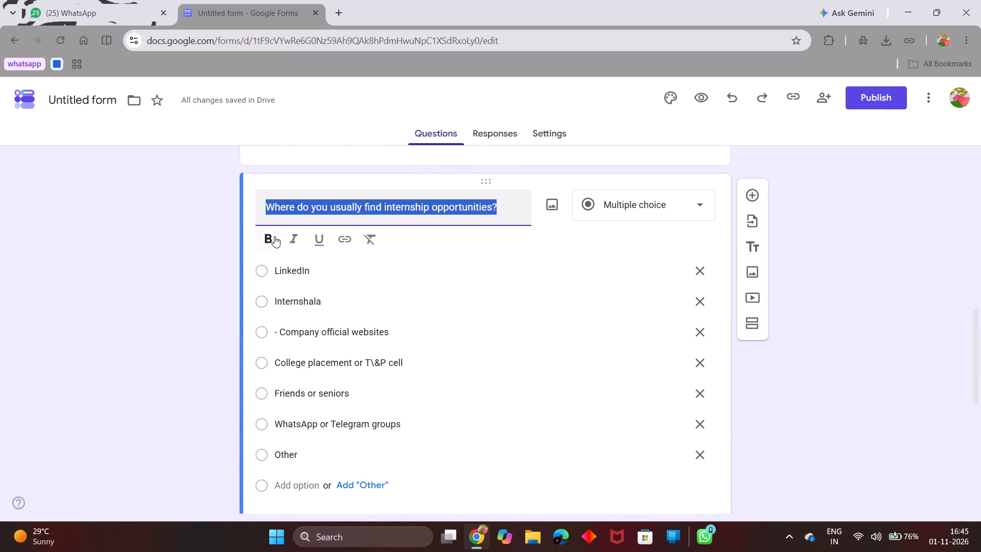
{"action": "left_click", "coordinate": [274, 236]}
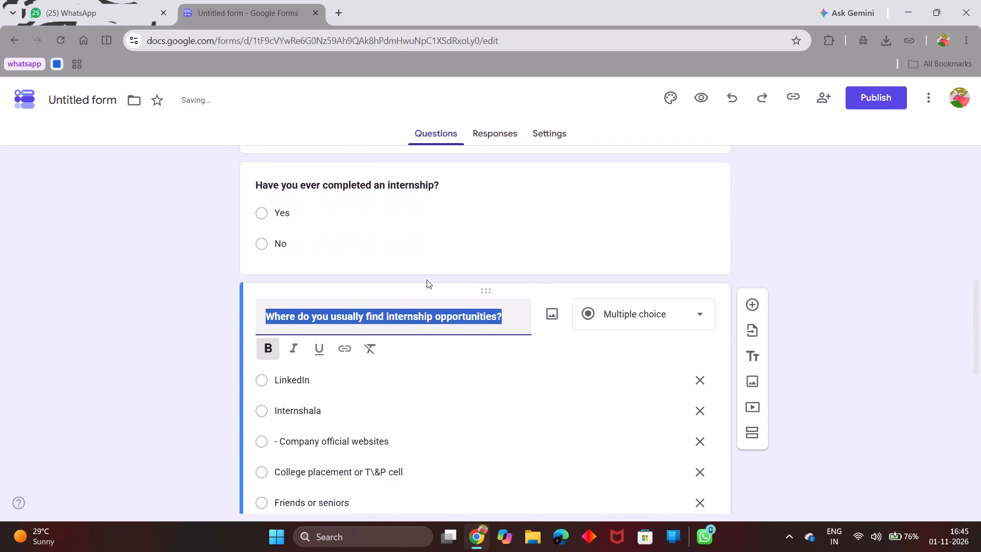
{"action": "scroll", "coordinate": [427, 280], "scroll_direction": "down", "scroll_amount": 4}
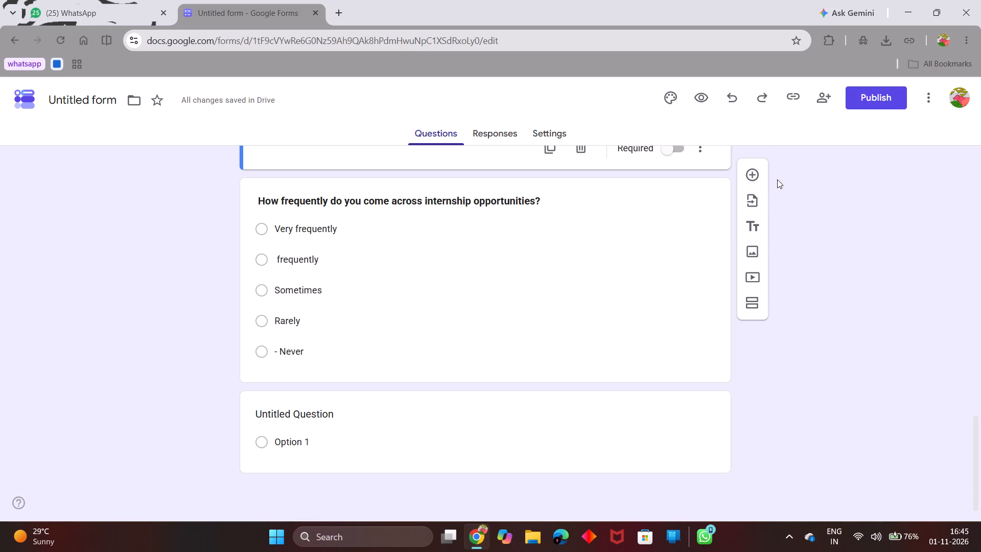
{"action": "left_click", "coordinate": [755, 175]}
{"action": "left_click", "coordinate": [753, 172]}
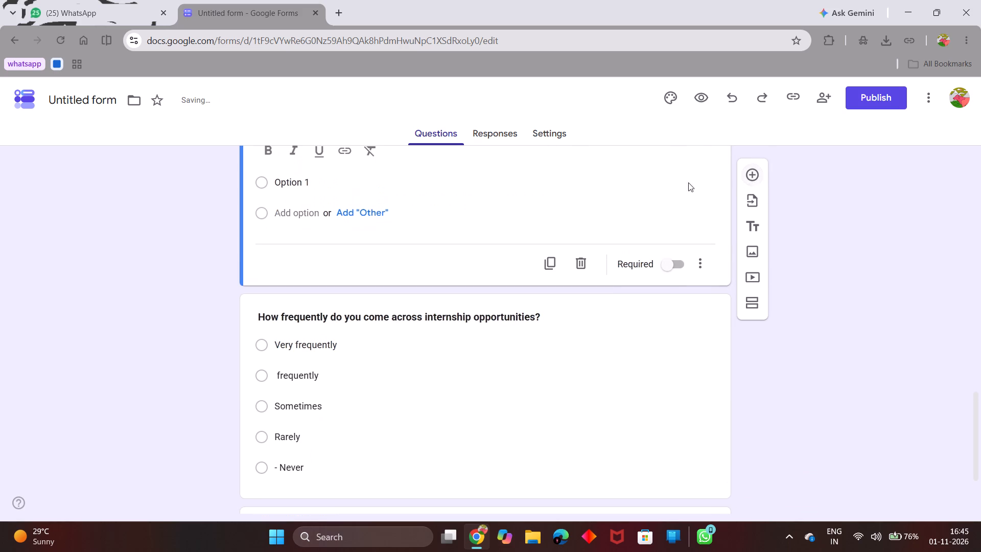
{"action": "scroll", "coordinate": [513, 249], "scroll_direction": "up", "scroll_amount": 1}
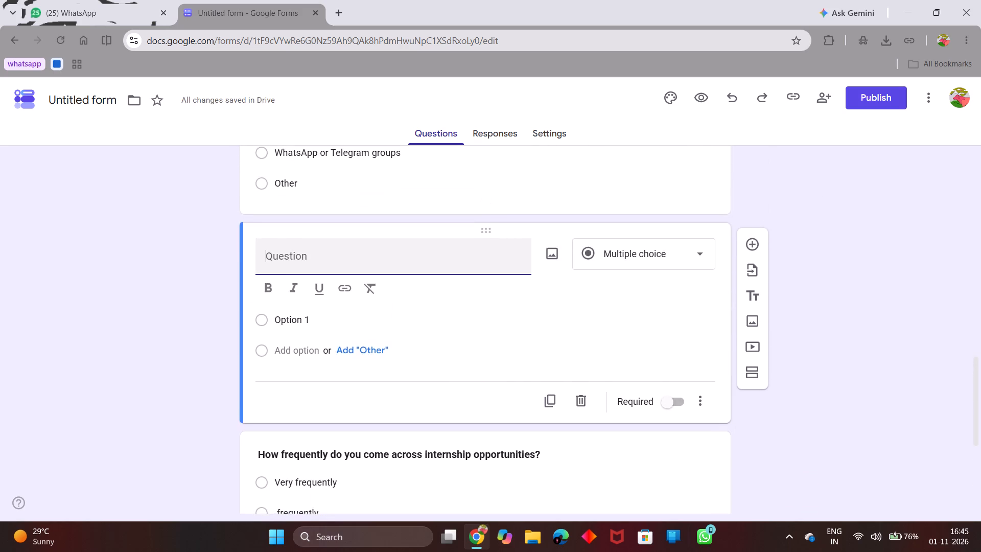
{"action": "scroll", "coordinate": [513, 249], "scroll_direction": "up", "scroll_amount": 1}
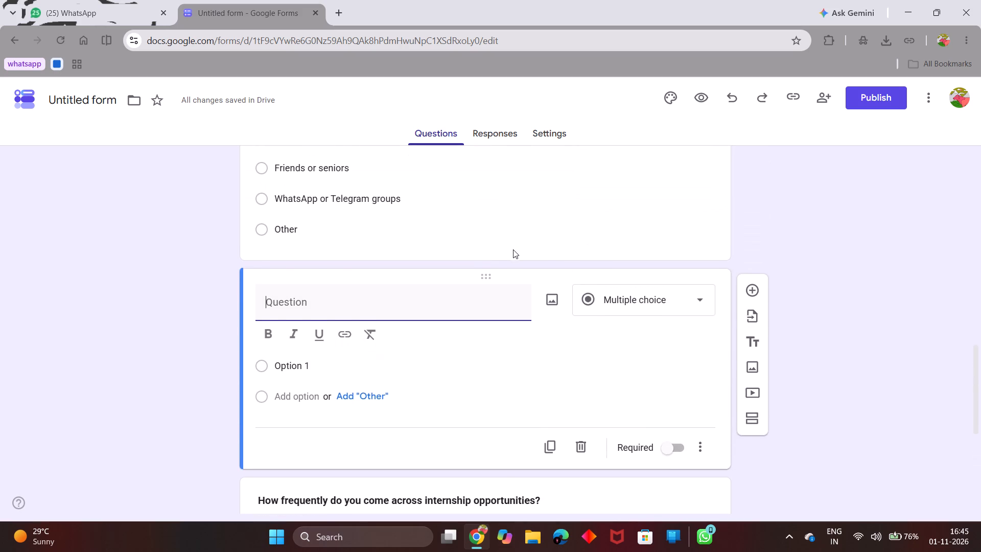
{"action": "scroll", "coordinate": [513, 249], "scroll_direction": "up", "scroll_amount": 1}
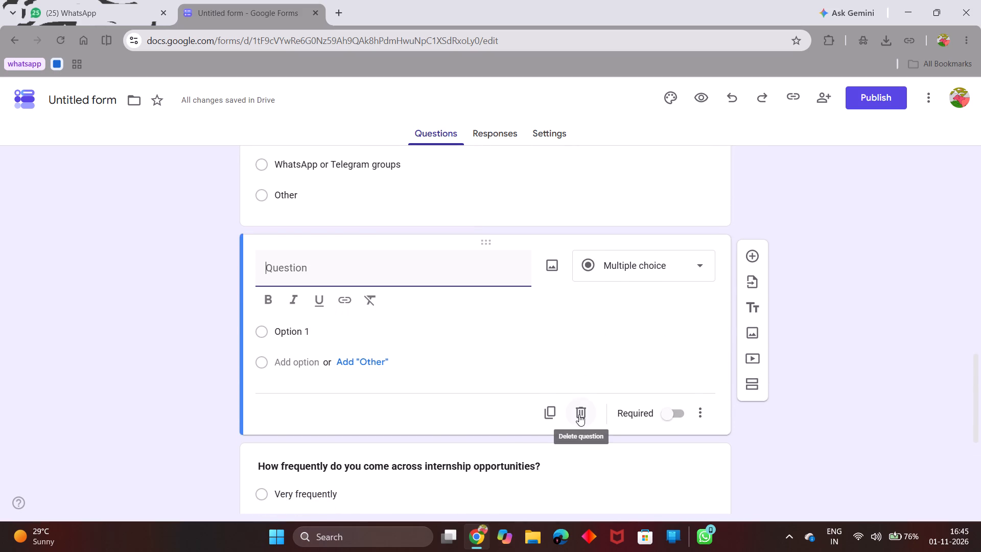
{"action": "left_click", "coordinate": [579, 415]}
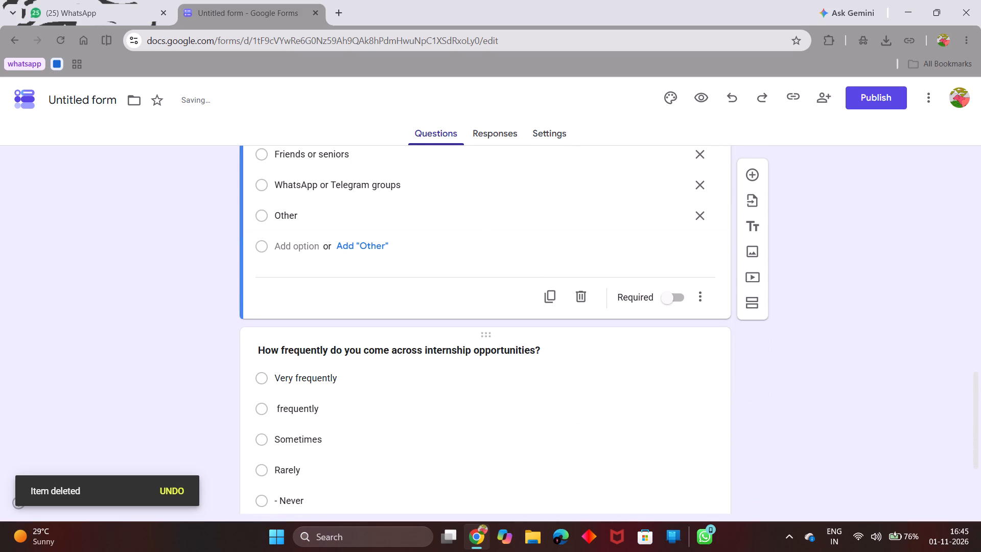
Make the "How frequently do you come across internship opportunities?" question the active item in the form.
{"action": "left_click", "coordinate": [496, 420]}
{"action": "scroll", "coordinate": [496, 420], "scroll_direction": "down", "scroll_amount": 5}
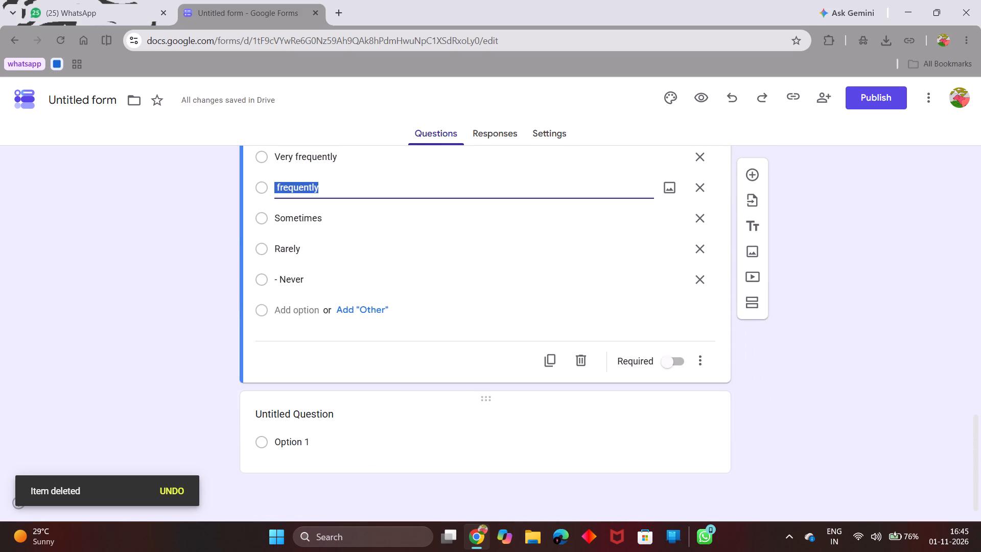
{"action": "left_click", "coordinate": [446, 355]}
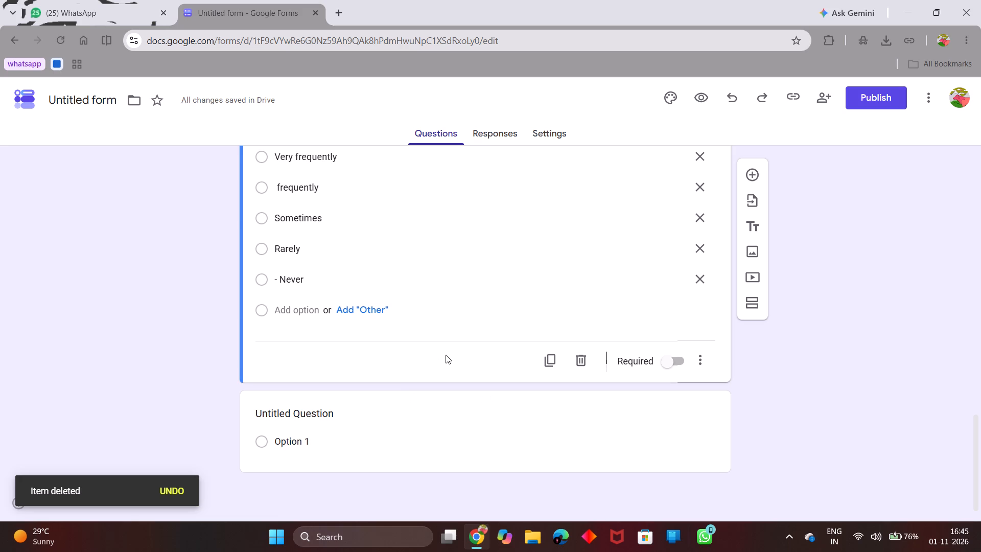
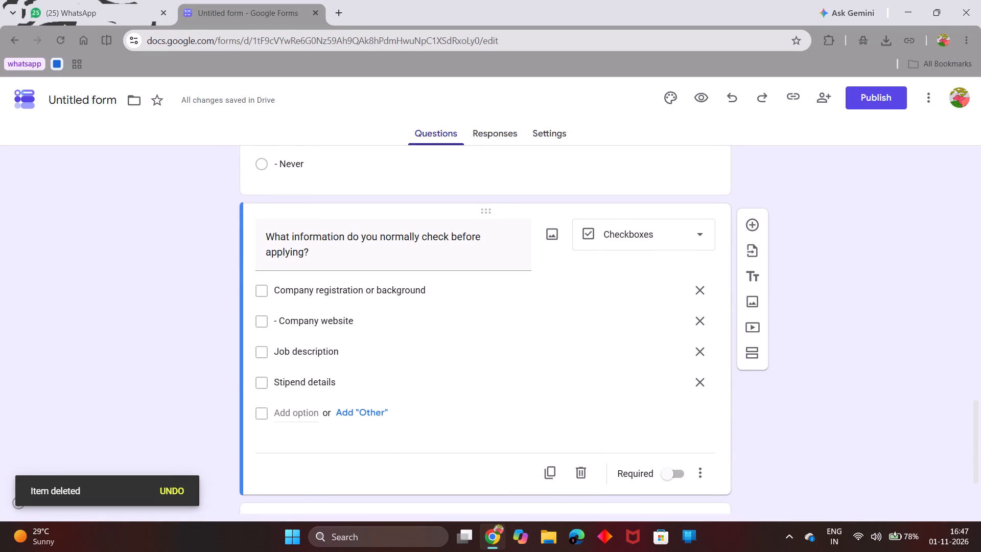
Add a fifth answer option to the "What information do you normally check before applying?" checkbox question.
{"action": "left_click", "coordinate": [285, 415]}
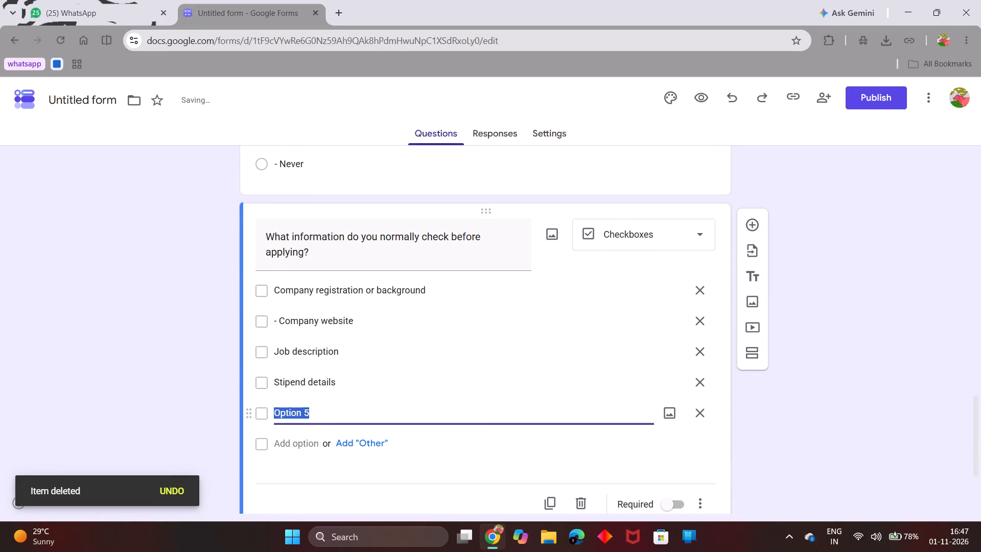
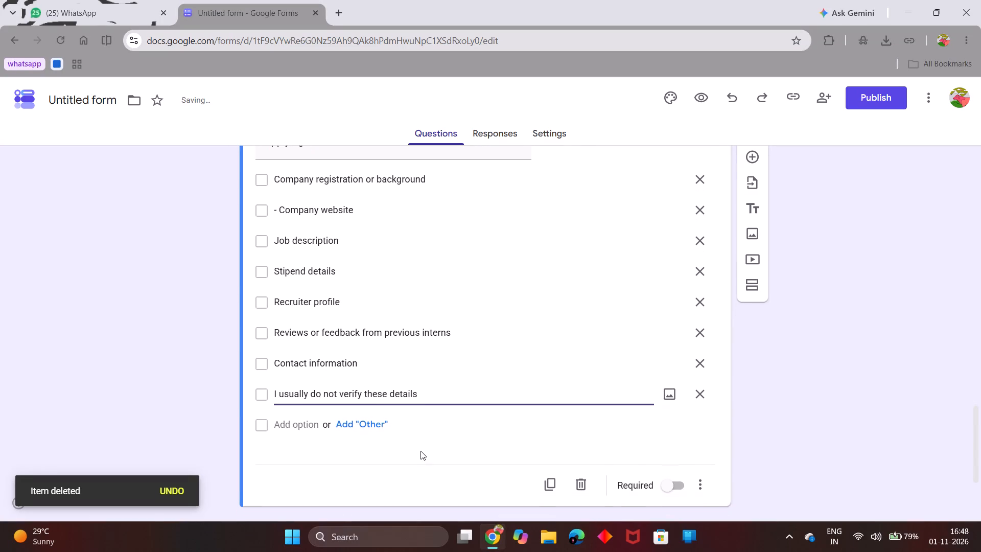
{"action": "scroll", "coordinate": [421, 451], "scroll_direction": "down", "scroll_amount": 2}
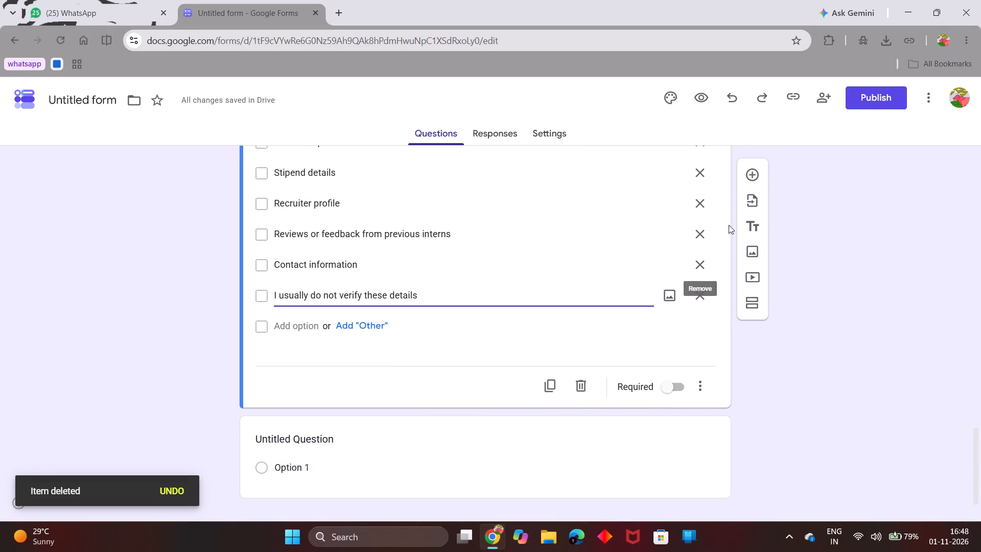
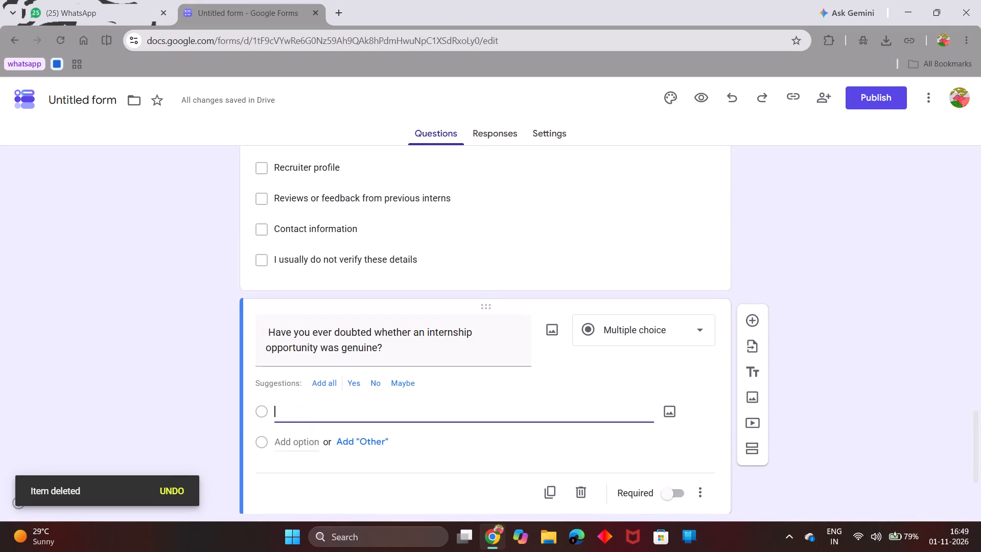
Add the answer options "Yes" and "No" to the question "Have you ever doubted whether an internship opportunity was genuine?".
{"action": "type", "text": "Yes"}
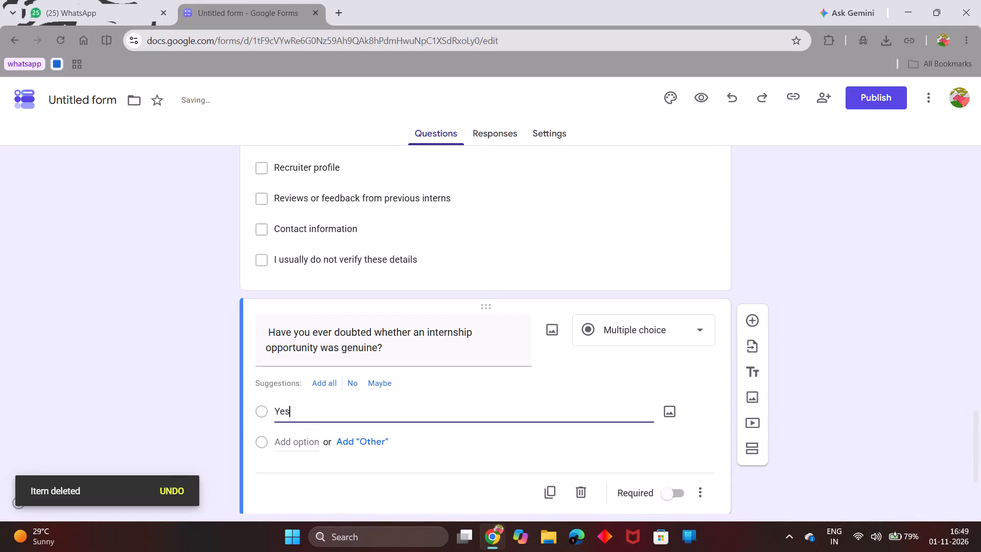
{"action": "left_click", "coordinate": [293, 444]}
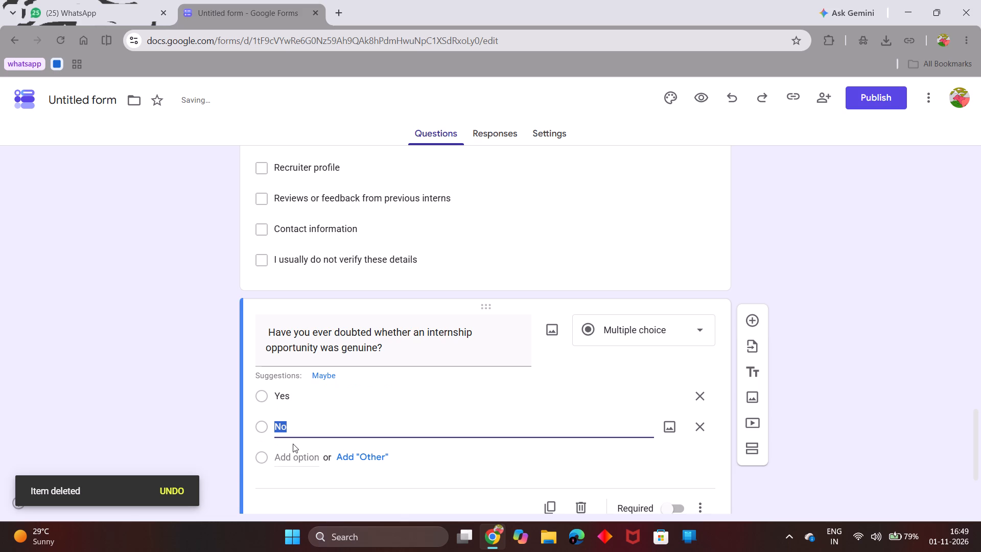
Add a new blank question below "Have you ever doubted whether an internship opportunity was genuine?".
{"action": "left_click", "coordinate": [756, 324]}
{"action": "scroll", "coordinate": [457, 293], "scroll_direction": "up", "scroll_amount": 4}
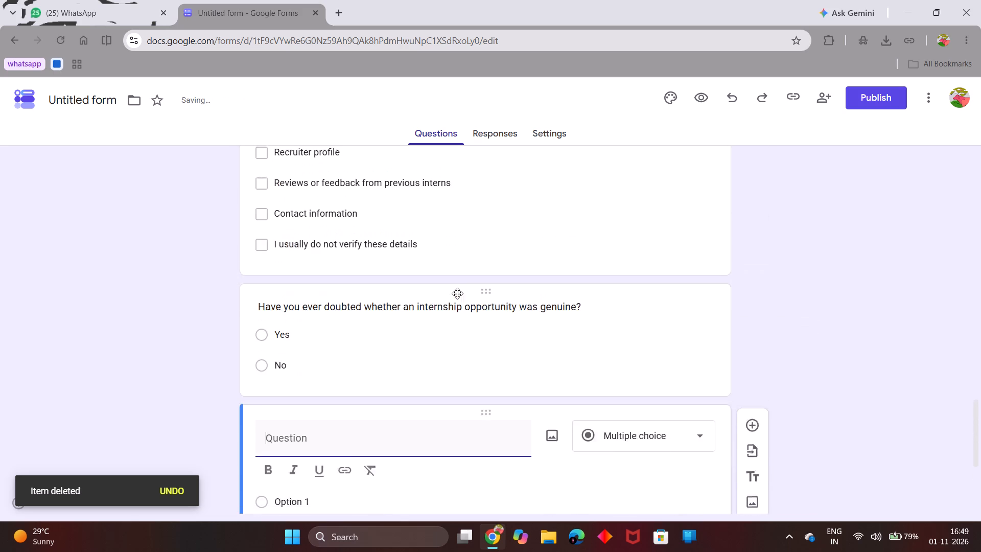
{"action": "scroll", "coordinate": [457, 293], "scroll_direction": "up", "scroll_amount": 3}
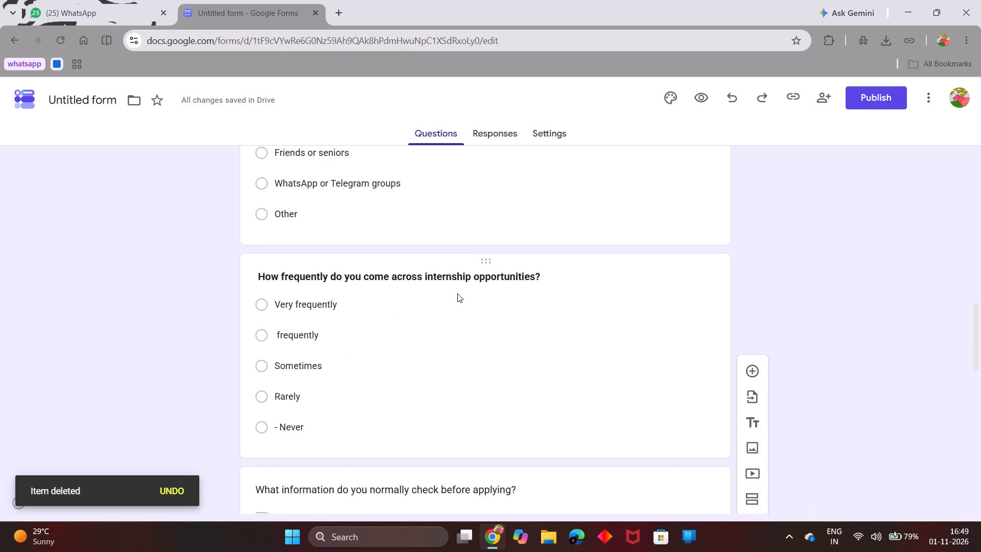
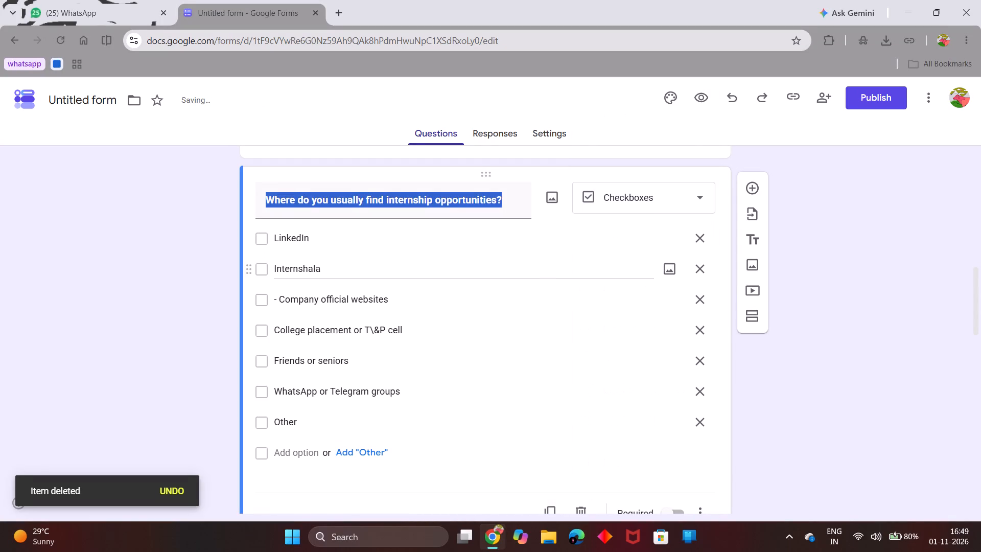
Open the first option of the blank question below "Have you ever doubted whether an internship opportunity was genuine?" for editing.
{"action": "scroll", "coordinate": [516, 356], "scroll_direction": "down", "scroll_amount": 5}
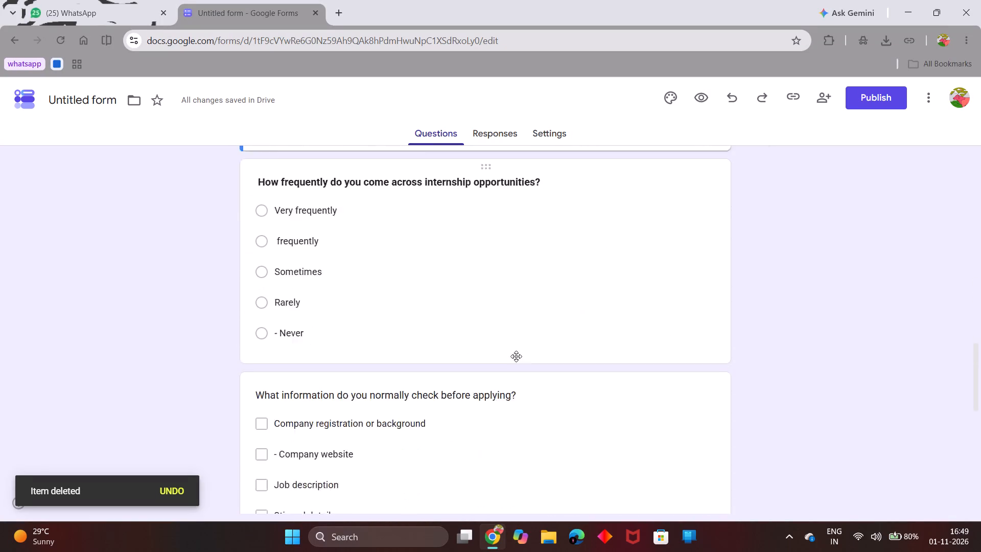
{"action": "scroll", "coordinate": [516, 356], "scroll_direction": "down", "scroll_amount": 6}
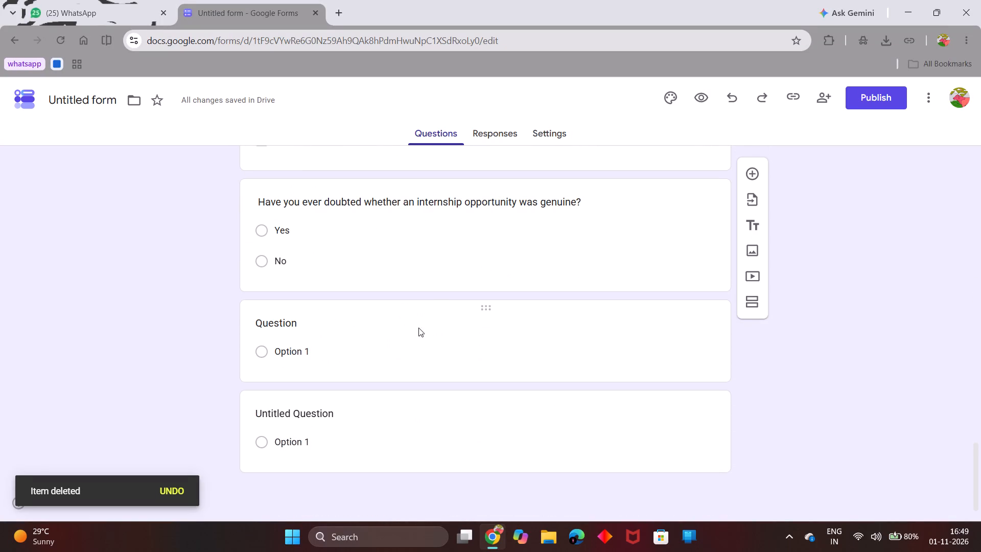
{"action": "left_click", "coordinate": [420, 355]}
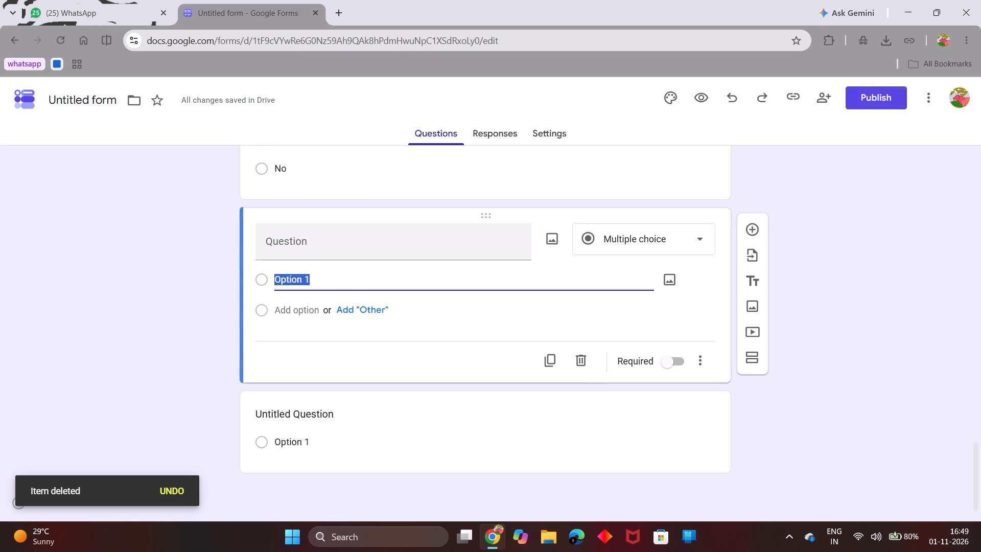
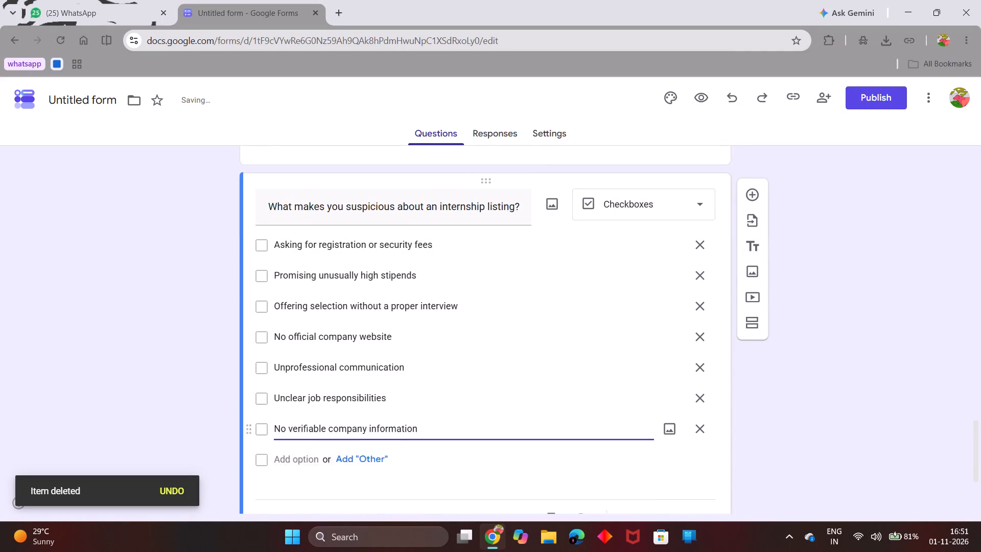
Add an eighth answer option to the "What makes you suspicious about an internship listing?" checkbox question, after "No verifiable company information".
{"action": "scroll", "coordinate": [289, 486], "scroll_direction": "down", "scroll_amount": 1}
{"action": "left_click", "coordinate": [297, 420]}
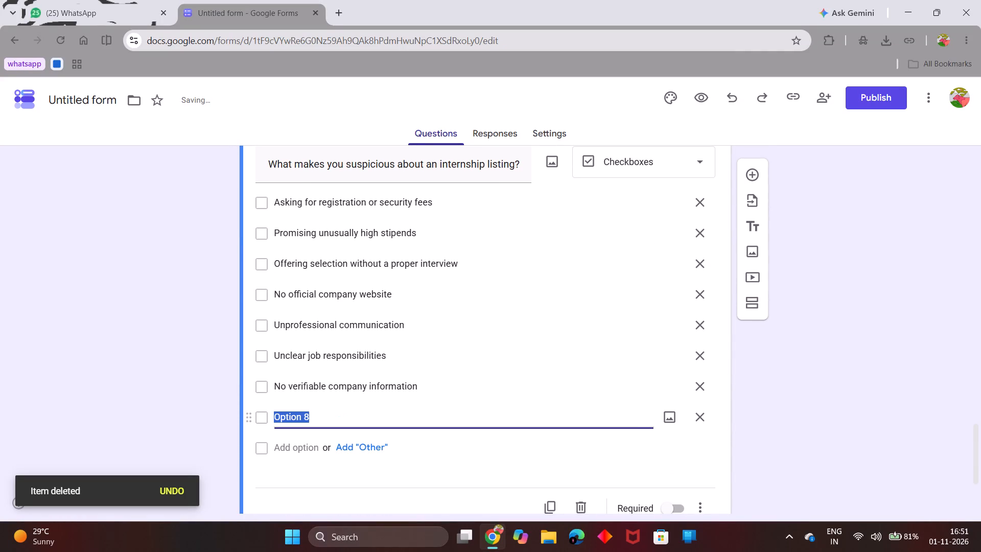
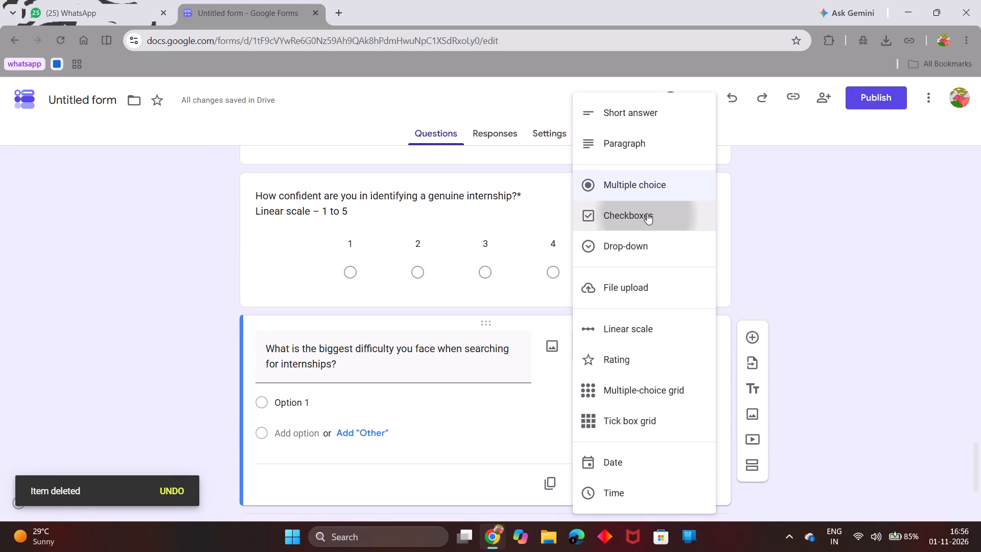
Open the first answer option of the "What is the biggest difficulty you face when searching for internships?" question for editing.
{"action": "left_click", "coordinate": [339, 407]}
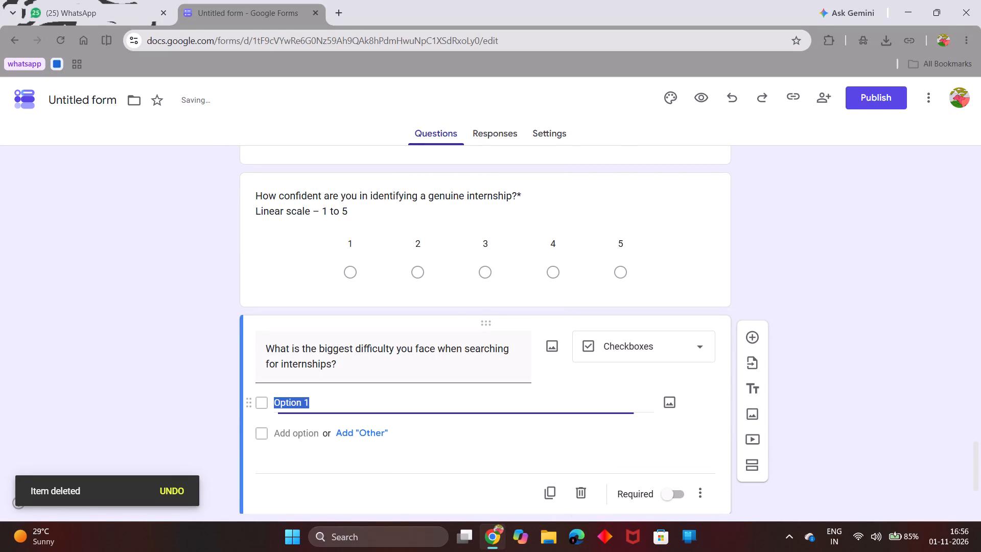
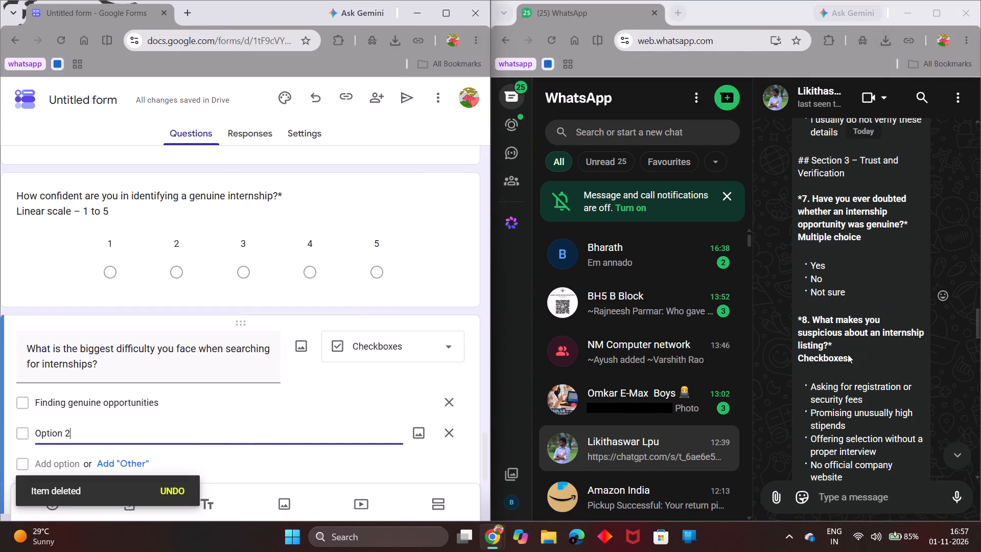
Find question 11, on the biggest difficulty when searching for internships, in the WhatsApp chat to read its remaining answer options.
{"action": "scroll", "coordinate": [835, 361], "scroll_direction": "down", "scroll_amount": 4}
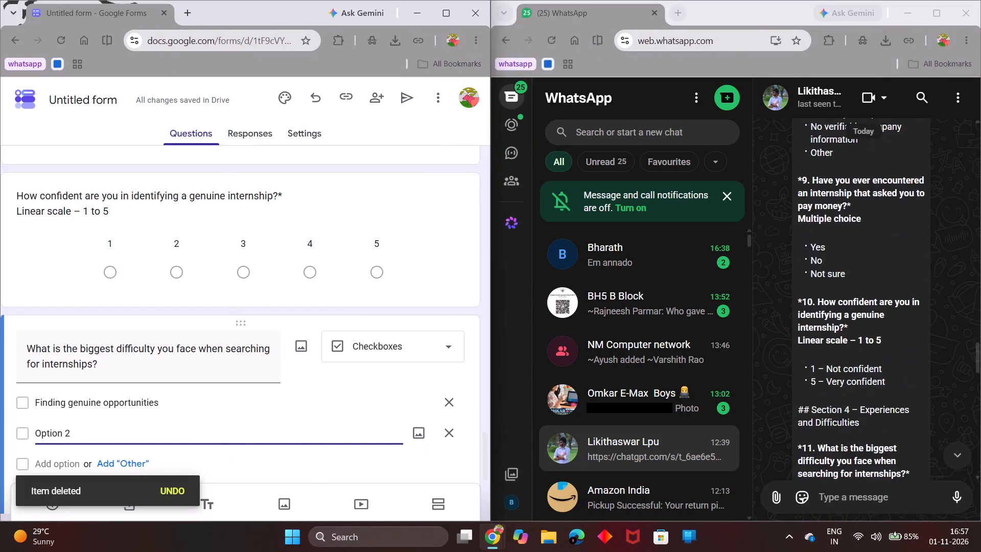
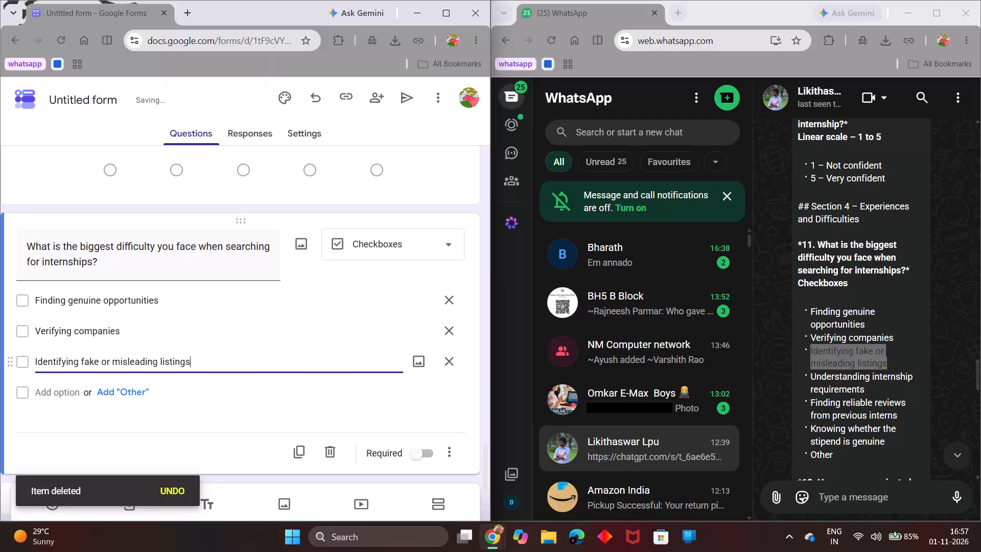
Add a fourth answer option to the checkbox question "What is the biggest difficulty you face when searching for internships?".
{"action": "left_click", "coordinate": [52, 400]}
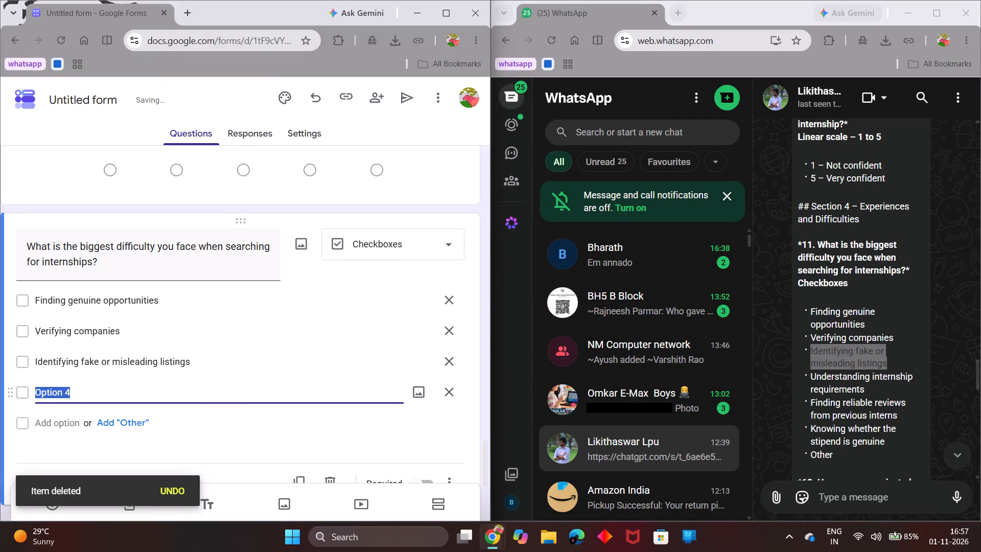
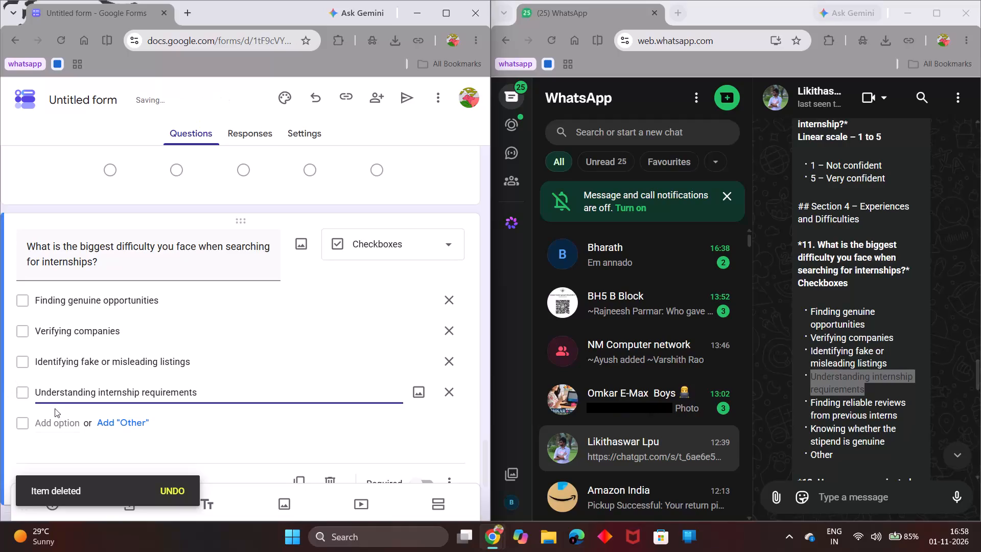
Add a fifth answer option to the checkbox question "What is the biggest difficulty you face when searching for internships?".
{"action": "left_click", "coordinate": [55, 423]}
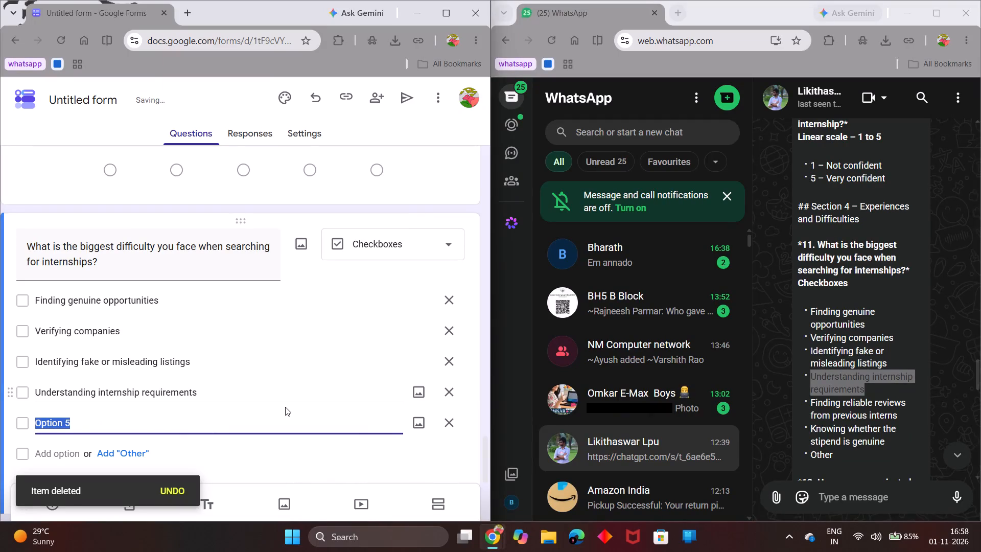
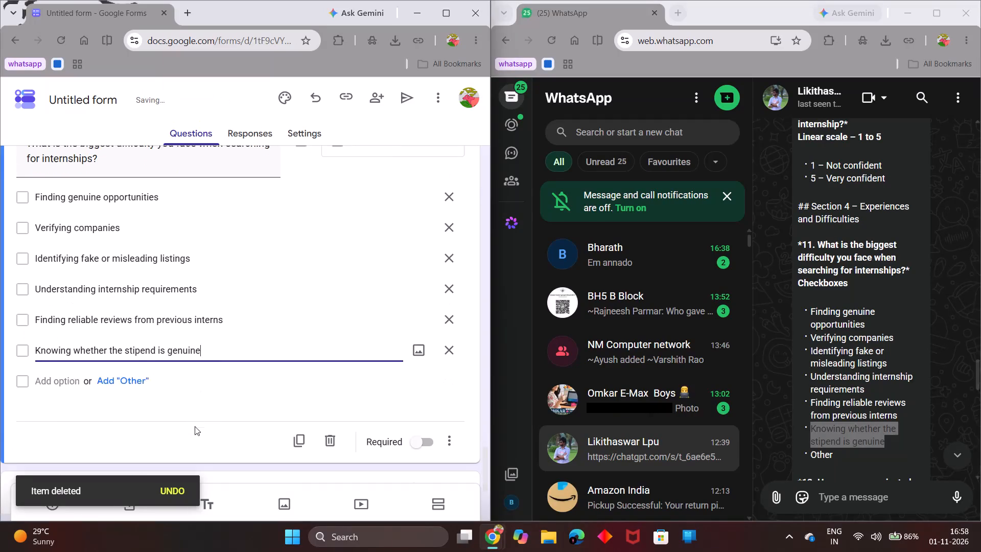
Add a seventh answer option "Other" to the checkbox question about the biggest difficulty when searching for internships.
{"action": "scroll", "coordinate": [195, 426], "scroll_direction": "down", "scroll_amount": 1}
{"action": "left_click", "coordinate": [67, 370]}
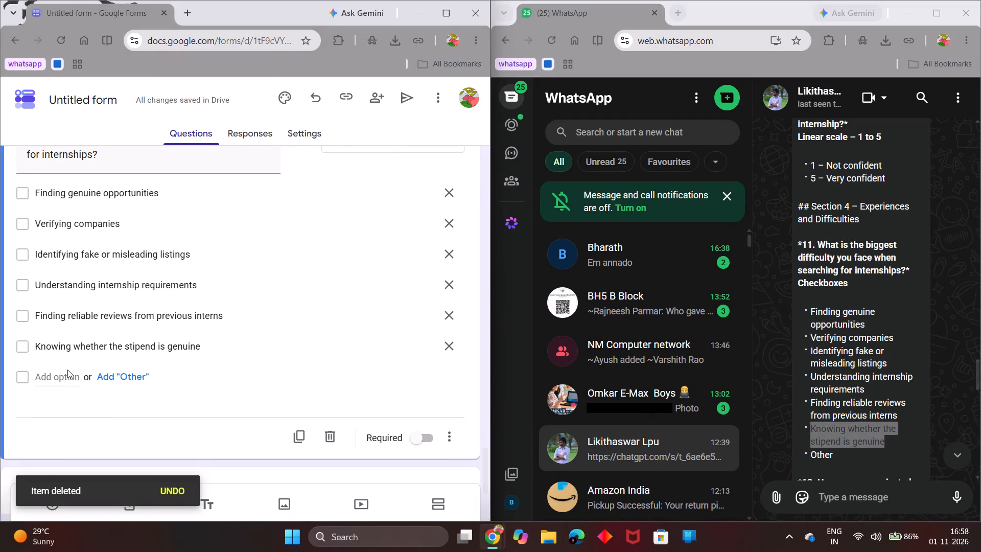
{"action": "left_click", "coordinate": [69, 380]}
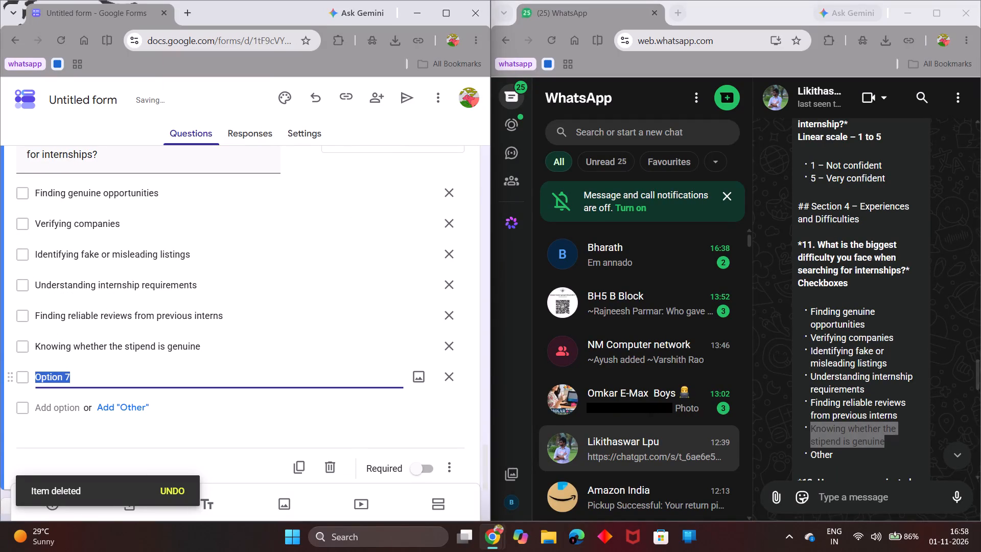
{"action": "key", "text": "BackSpace"}
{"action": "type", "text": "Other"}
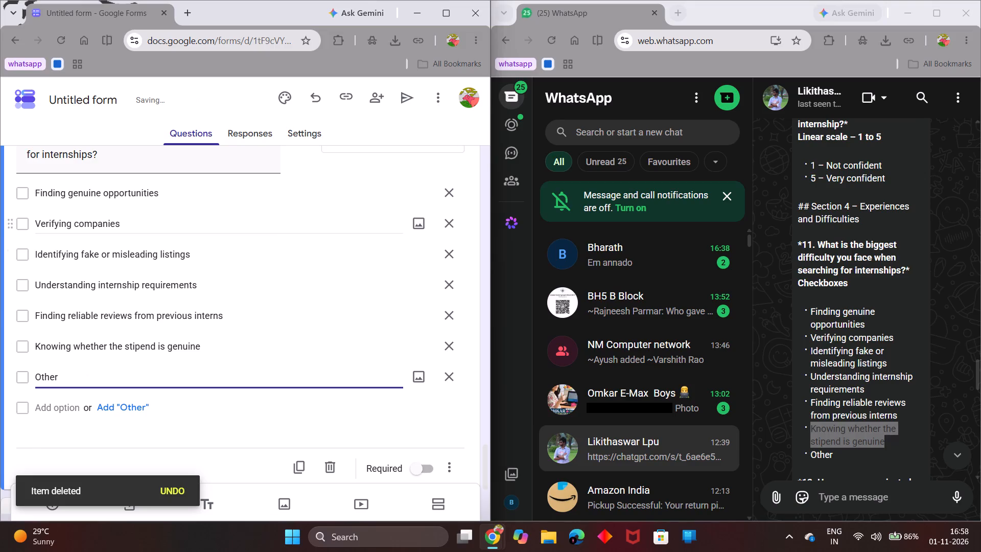
Snap the form's browser window into the wider zone of the uneven two-window layout.
{"action": "scroll", "coordinate": [393, 183], "scroll_direction": "up", "scroll_amount": 1}
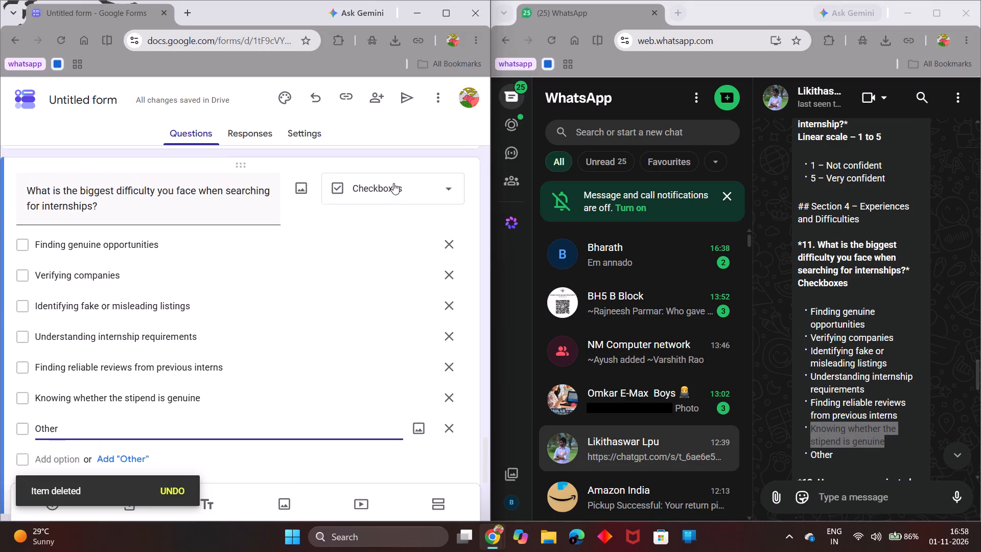
{"action": "scroll", "coordinate": [393, 183], "scroll_direction": "up", "scroll_amount": 1}
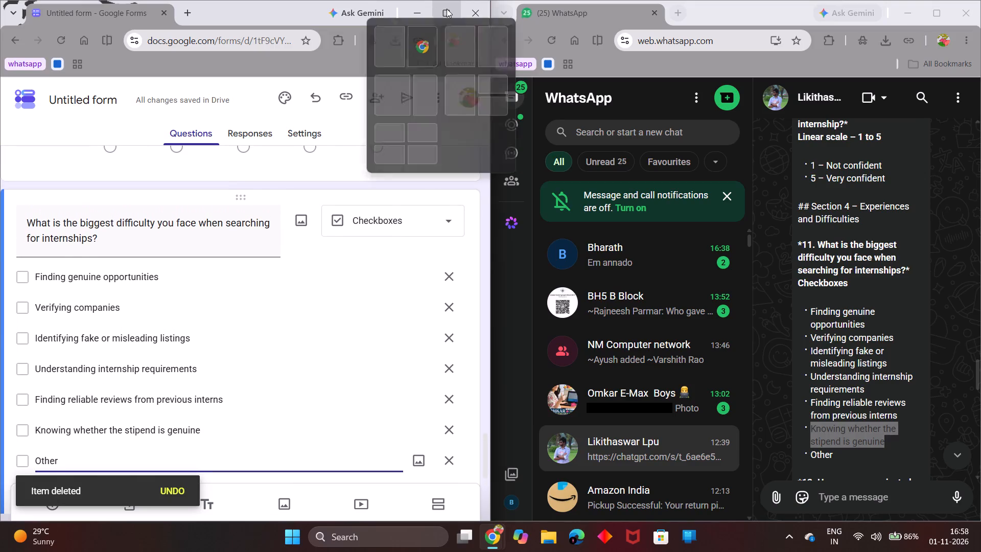
{"action": "left_click", "coordinate": [406, 90]}
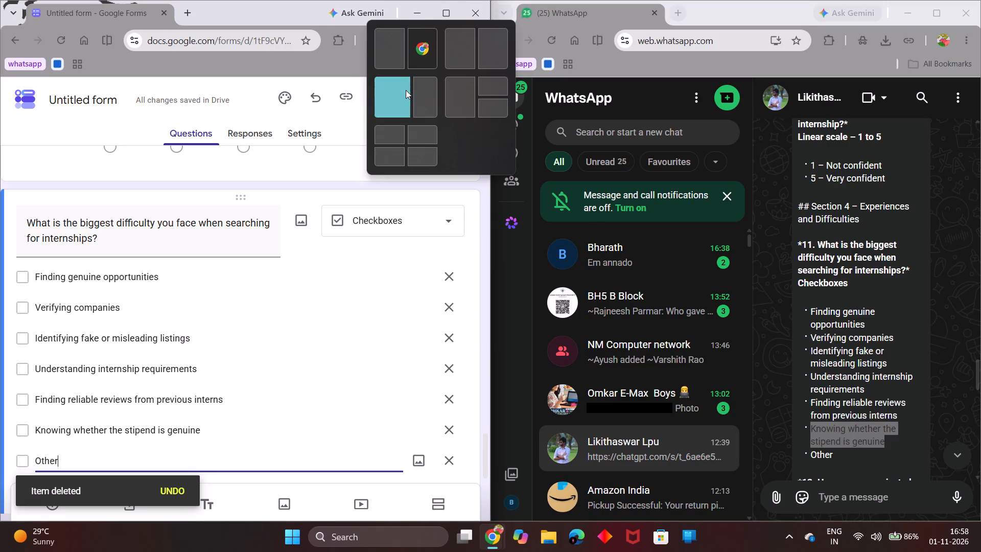
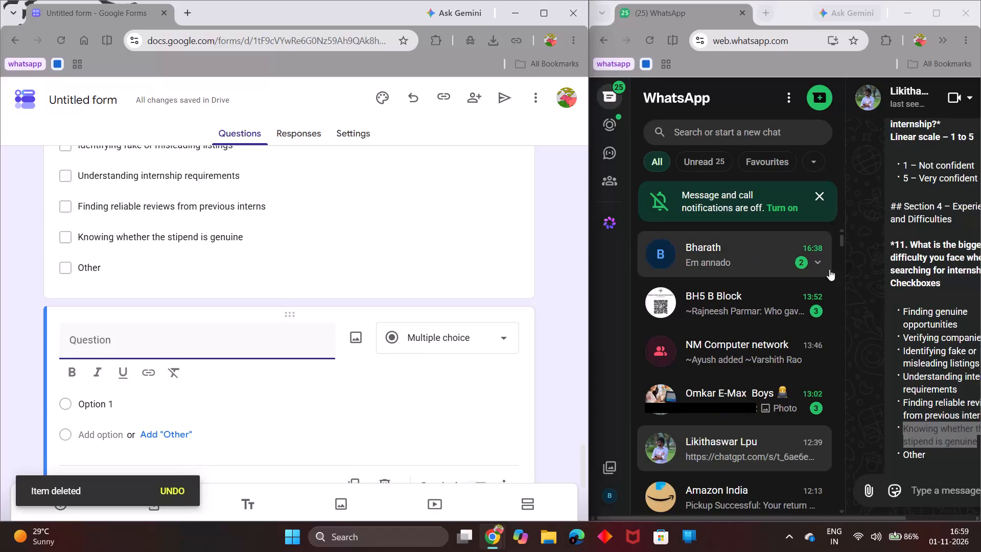
Review the survey questions following question 11, with their answer types and options, in the WhatsApp chat.
{"action": "scroll", "coordinate": [916, 301], "scroll_direction": "left", "scroll_amount": 3}
{"action": "scroll", "coordinate": [916, 301], "scroll_direction": "down", "scroll_amount": 4}
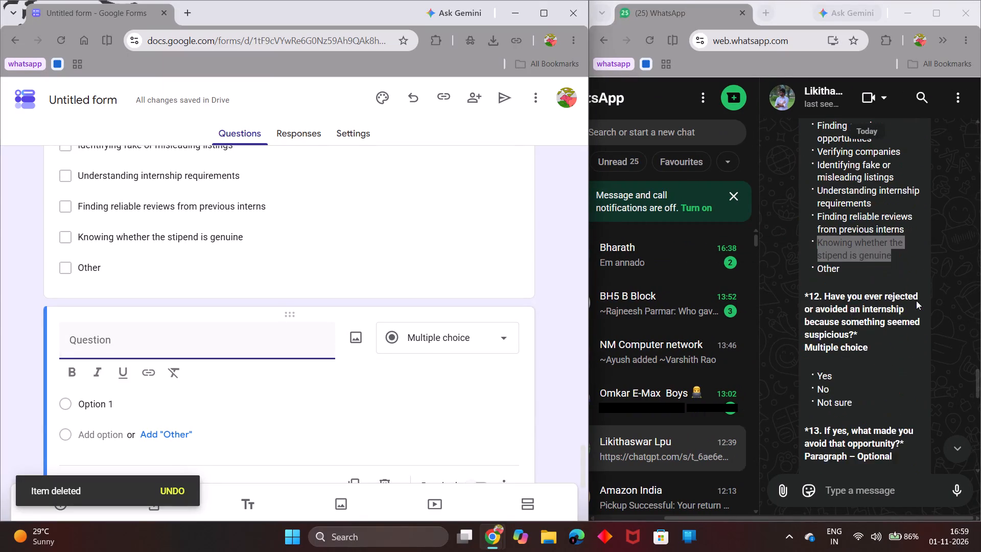
{"action": "scroll", "coordinate": [916, 301], "scroll_direction": "down", "scroll_amount": 1}
{"action": "scroll", "coordinate": [887, 249], "scroll_direction": "down", "scroll_amount": 2}
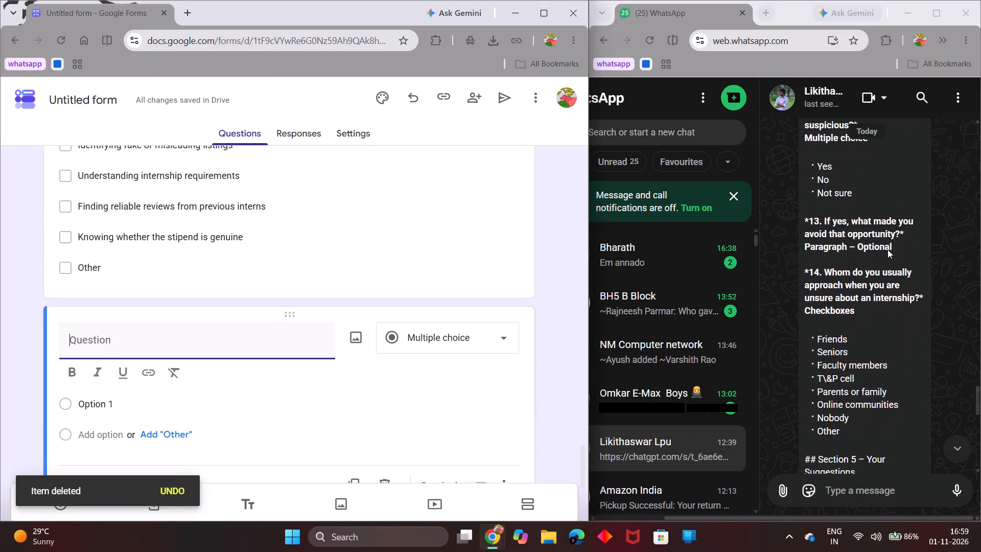
{"action": "scroll", "coordinate": [887, 249], "scroll_direction": "down", "scroll_amount": 2}
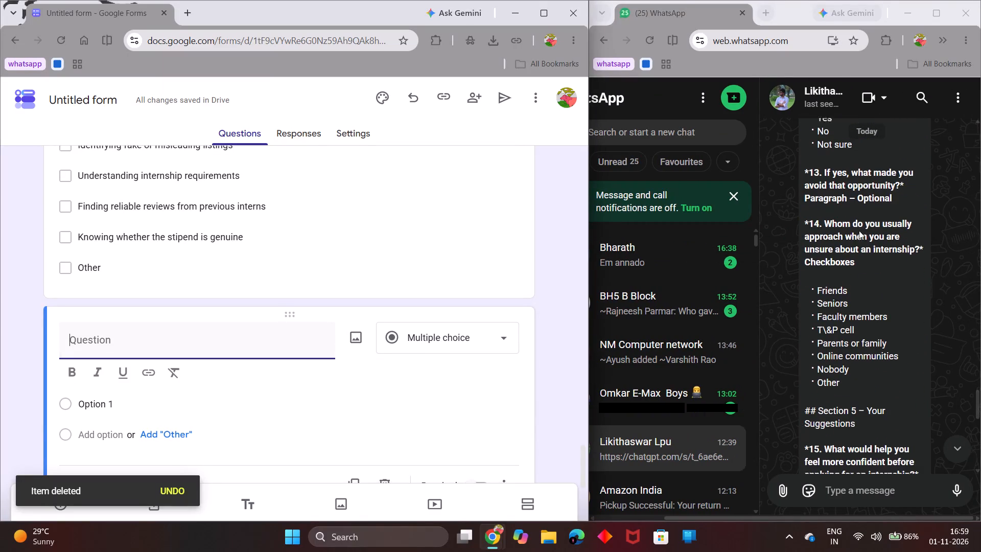
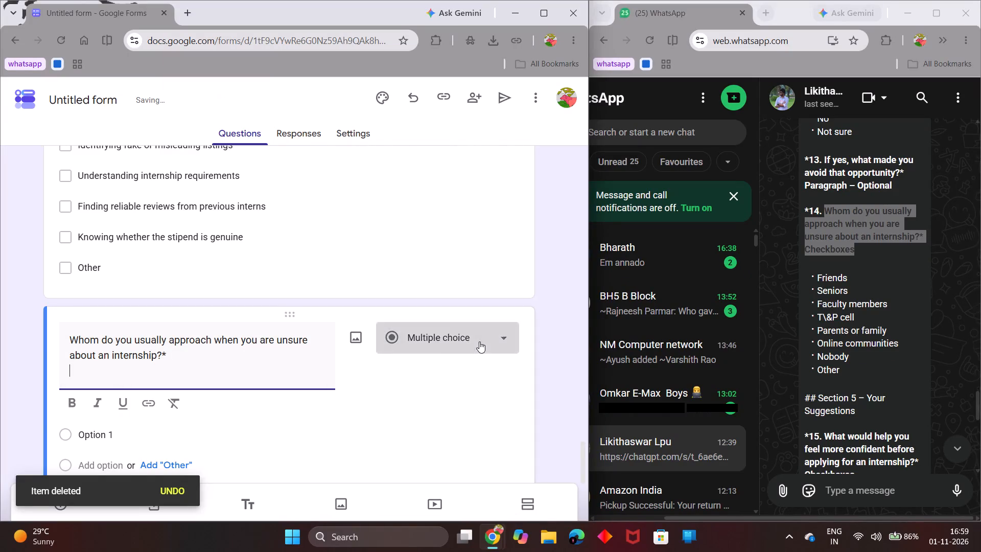
Set the answer type of the "Whom do you usually approach when you are unsure about an internship?*" question to Checkboxes.
{"action": "left_click", "coordinate": [448, 220]}
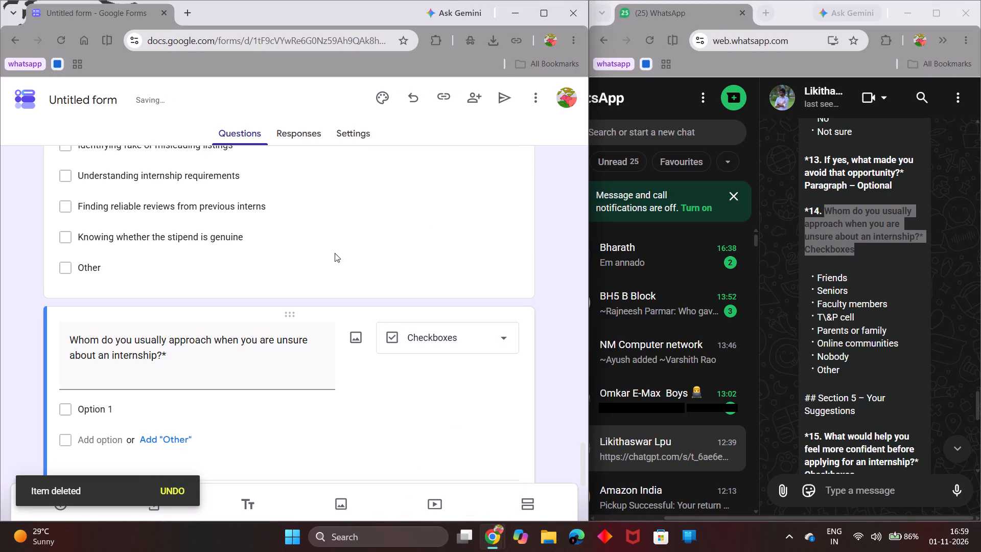
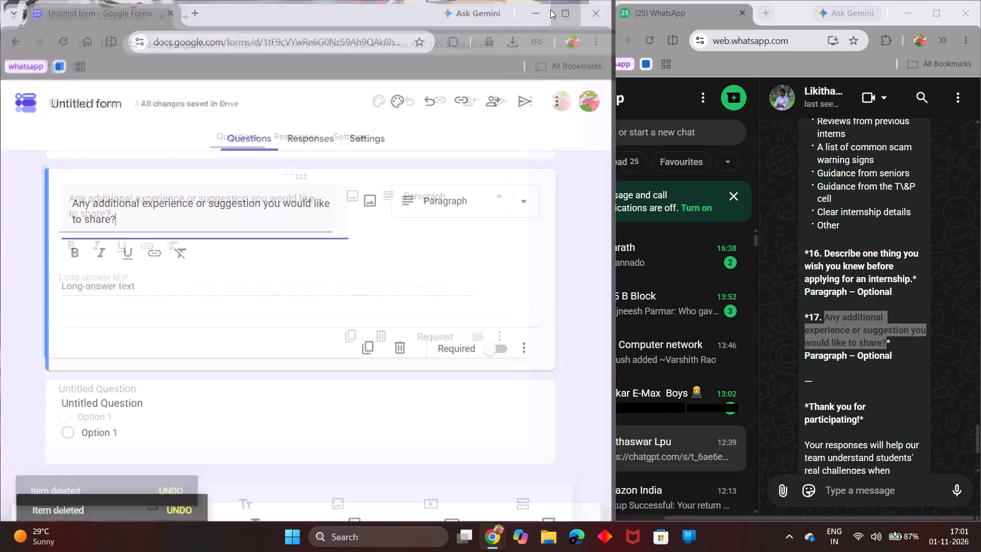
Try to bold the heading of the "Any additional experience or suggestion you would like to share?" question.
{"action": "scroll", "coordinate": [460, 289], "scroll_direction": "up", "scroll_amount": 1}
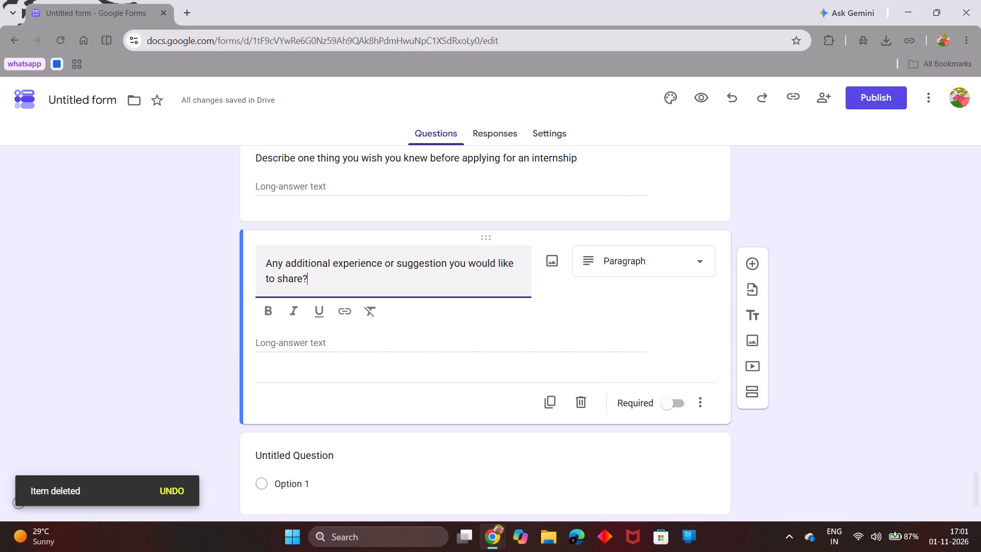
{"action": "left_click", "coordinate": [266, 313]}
Bold the headings of the questions starting "Describe one thing you wish you knew" and "What would help you feel more confident".
{"action": "scroll", "coordinate": [425, 324], "scroll_direction": "up", "scroll_amount": 1}
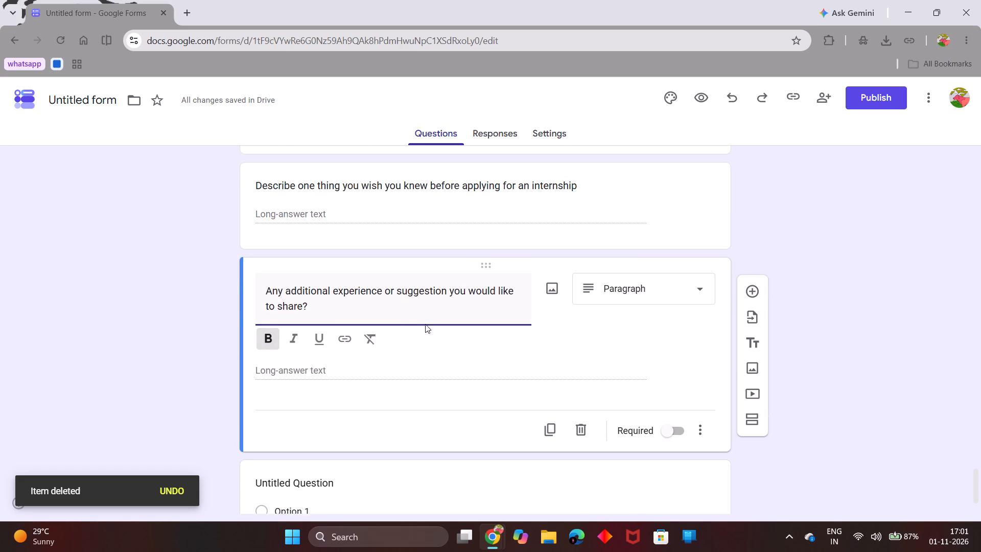
{"action": "scroll", "coordinate": [425, 324], "scroll_direction": "up", "scroll_amount": 1}
{"action": "left_click", "coordinate": [359, 279]}
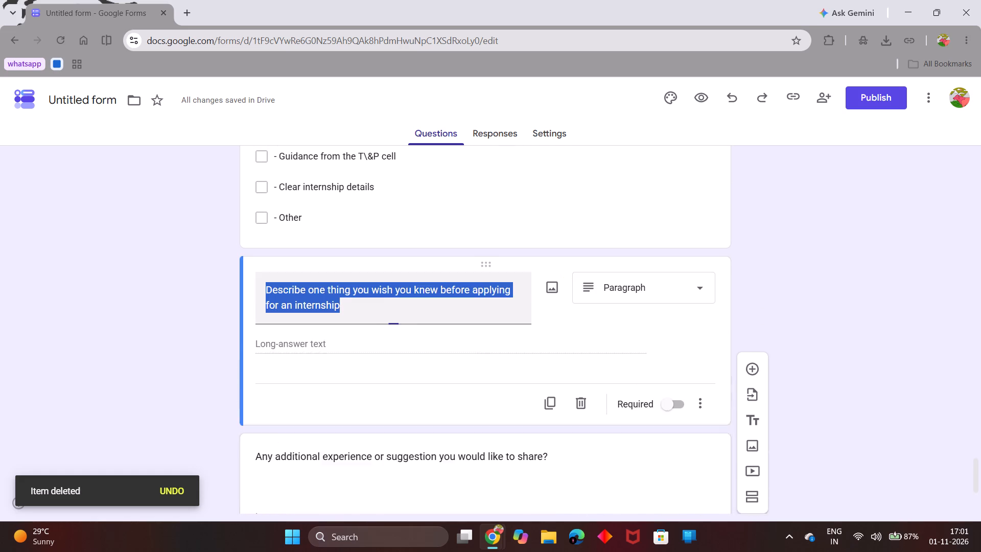
{"action": "left_click", "coordinate": [264, 340]}
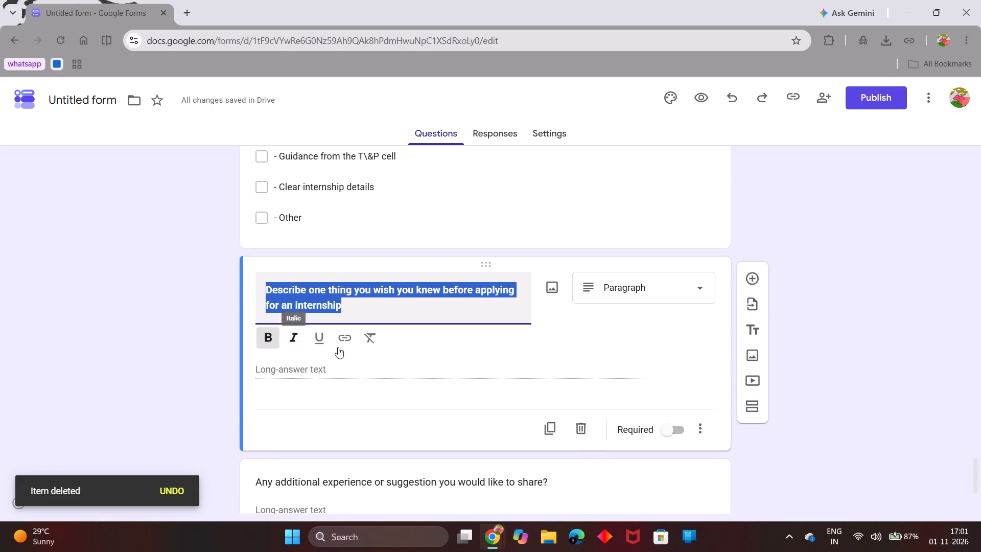
{"action": "scroll", "coordinate": [388, 356], "scroll_direction": "up", "scroll_amount": 4}
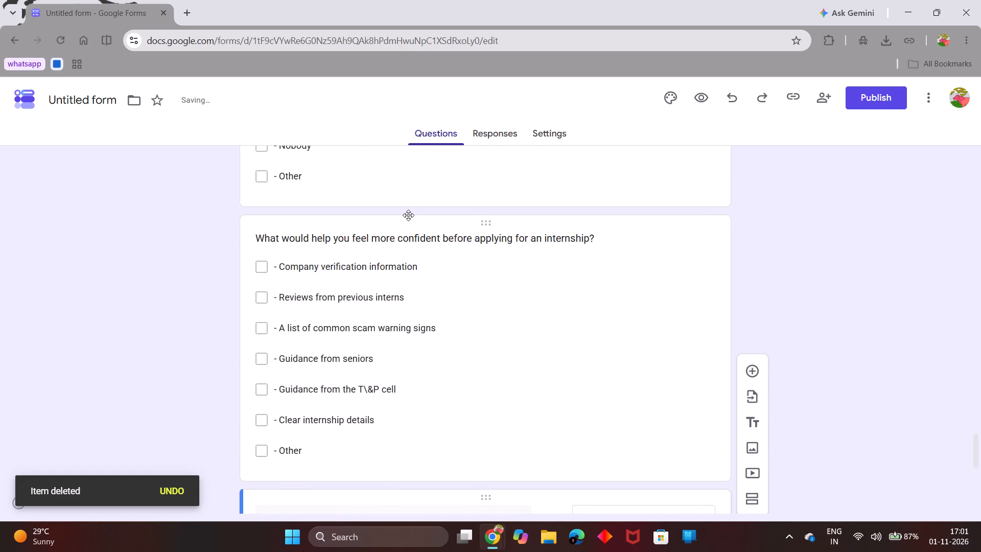
{"action": "left_click", "coordinate": [399, 239]}
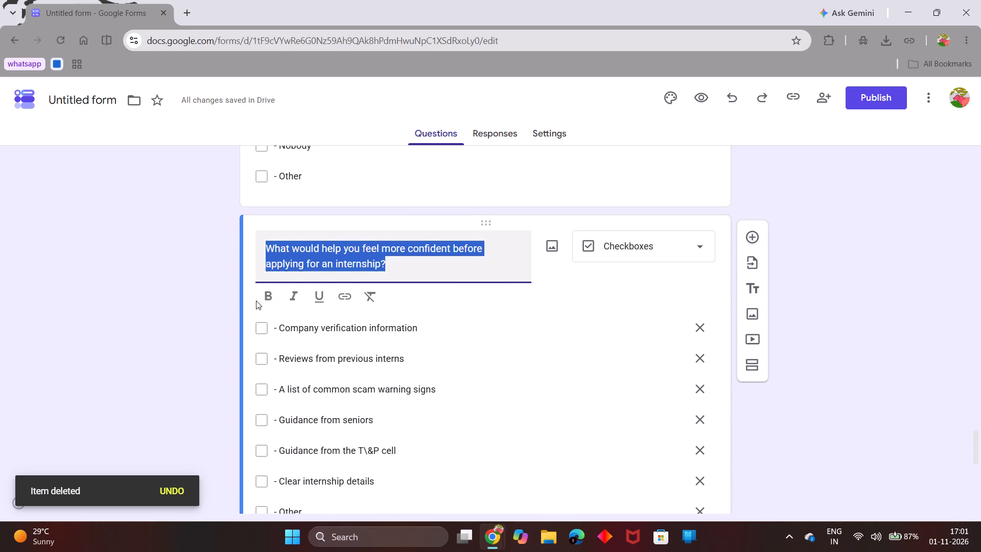
{"action": "left_click", "coordinate": [264, 299]}
Bold the headings of the questions starting "Whom do you usually approach" and "What is the biggest difficulty you face".
{"action": "scroll", "coordinate": [396, 315], "scroll_direction": "up", "scroll_amount": 2}
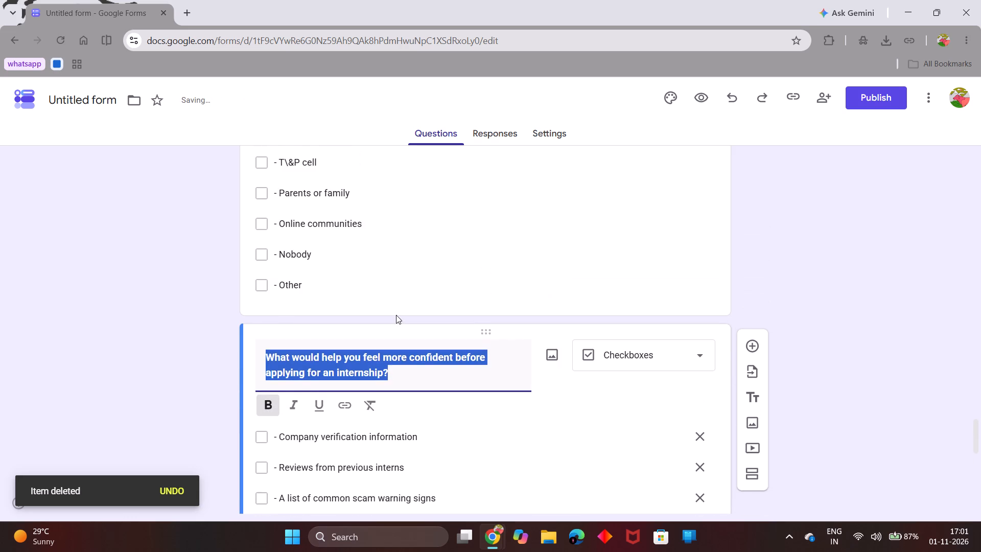
{"action": "scroll", "coordinate": [396, 315], "scroll_direction": "up", "scroll_amount": 3}
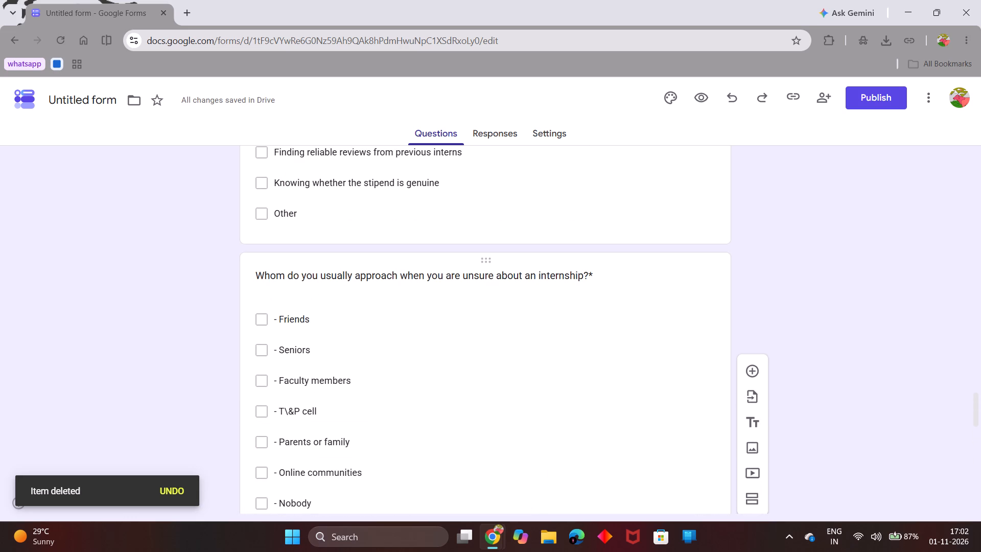
{"action": "left_click", "coordinate": [370, 279]}
{"action": "left_click", "coordinate": [265, 348]}
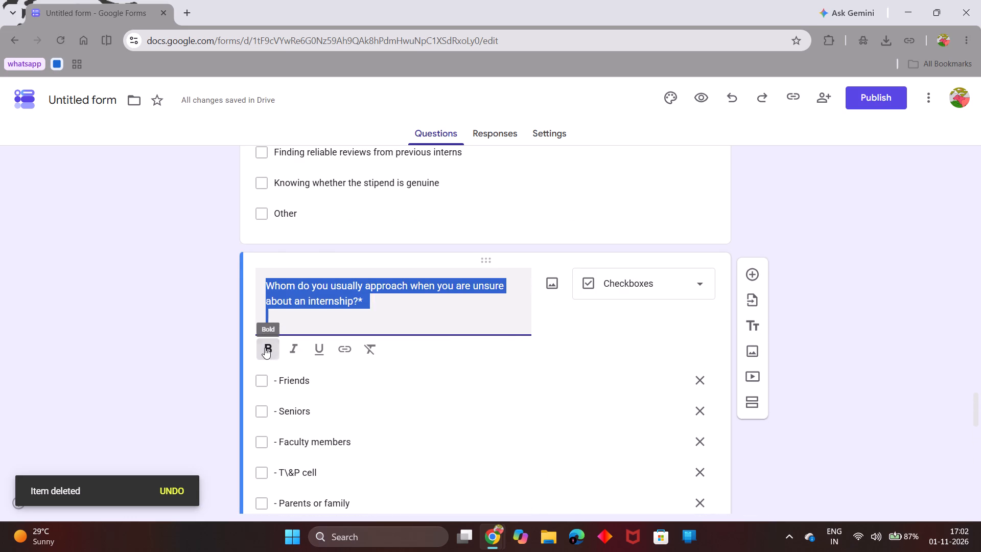
{"action": "scroll", "coordinate": [379, 400], "scroll_direction": "up", "scroll_amount": 4}
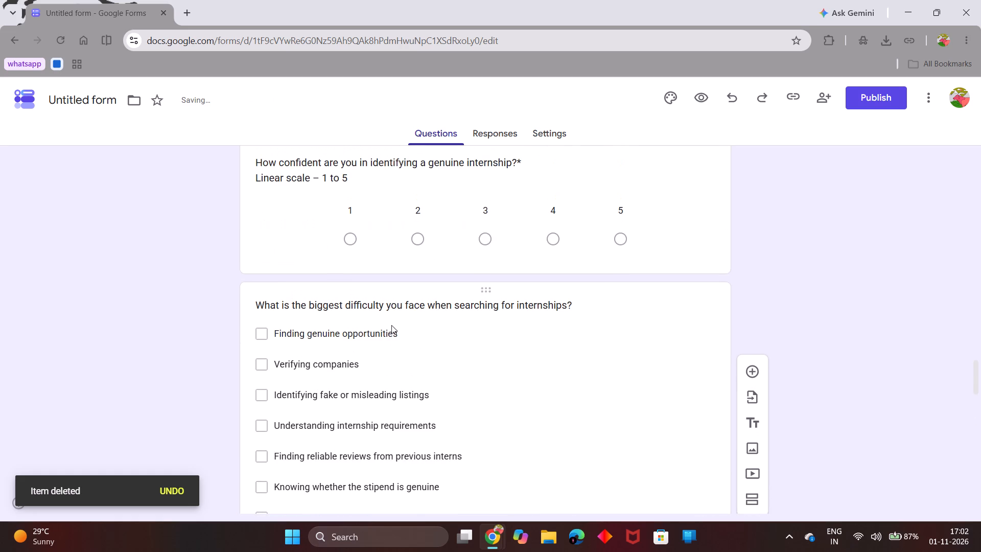
{"action": "left_click", "coordinate": [406, 307]}
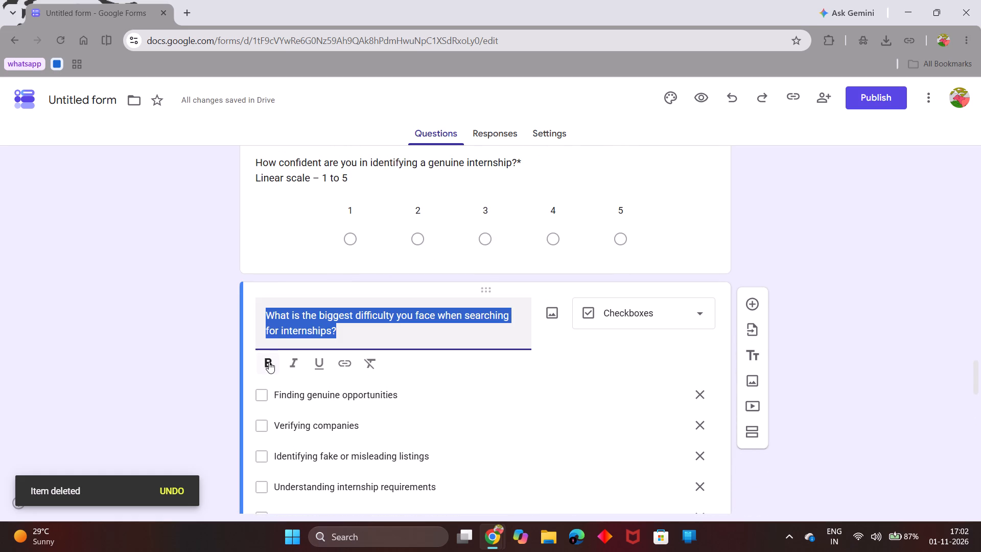
{"action": "left_click", "coordinate": [269, 362]}
Bold the full heading text of the question "How confident are you in identifying a genuine internship?".
{"action": "scroll", "coordinate": [295, 258], "scroll_direction": "up", "scroll_amount": 2}
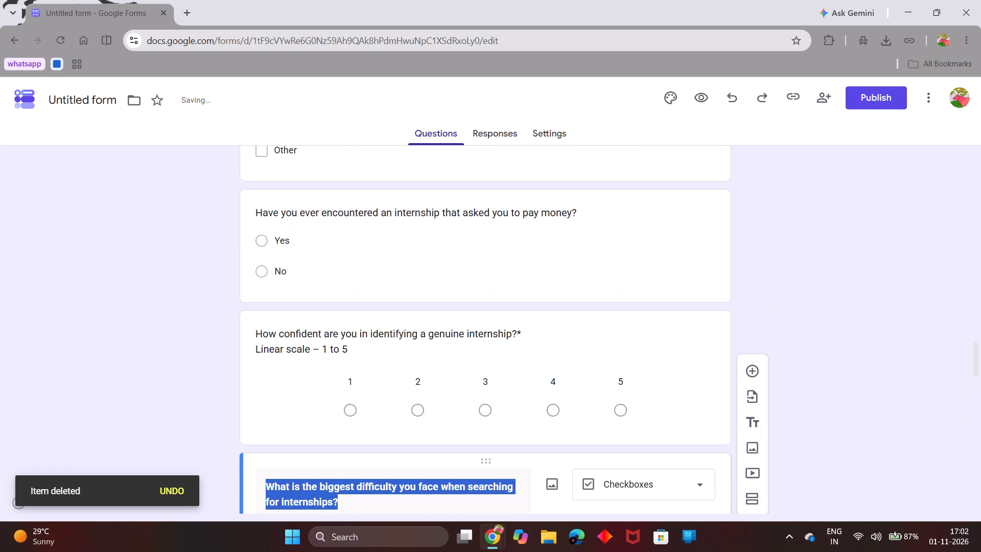
{"action": "left_click", "coordinate": [284, 333]}
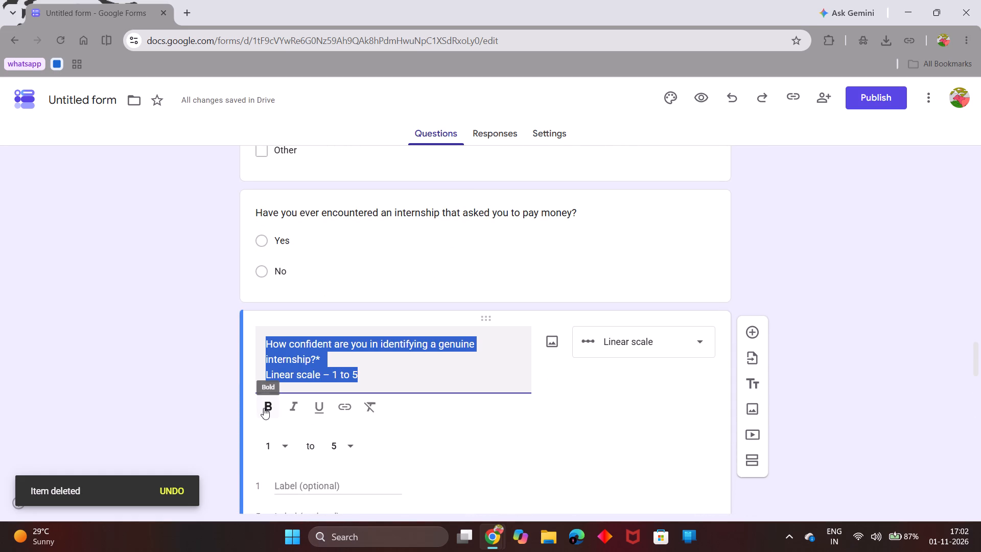
{"action": "left_click", "coordinate": [264, 408]}
Delete the text "Linear scale – 1 to 5" from the heading of the question about confidence in identifying a genuine internship.
{"action": "left_click_drag", "start_coordinate": [361, 375], "coordinate": [360, 375]}
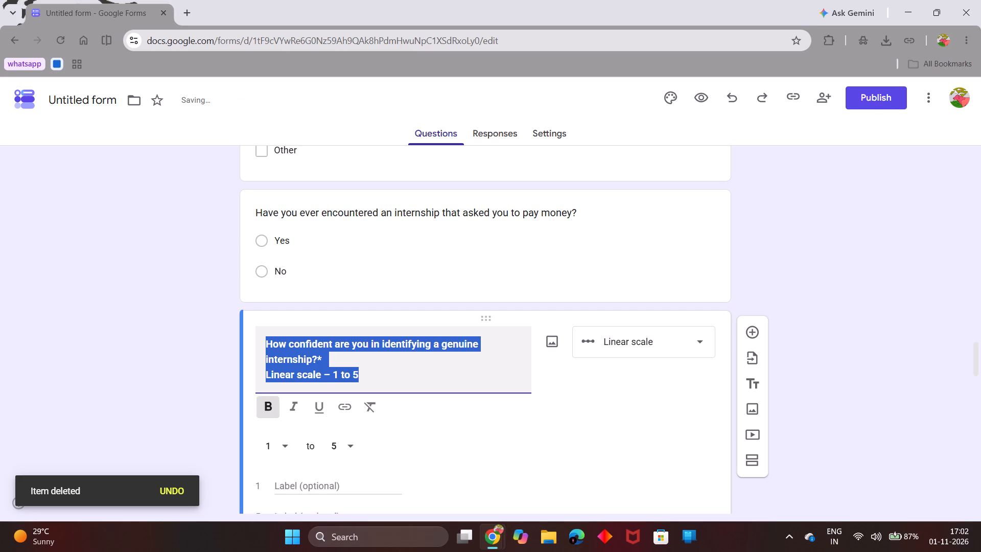
{"action": "left_click_drag", "start_coordinate": [360, 375], "coordinate": [325, 375]}
{"action": "left_click", "coordinate": [363, 371]}
{"action": "key", "text": "BackSpace"}
{"action": "key", "text": "BackSpace"}
{"action": "key", "text": "BackSpace"}
{"action": "key", "text": "BackSpace"}
{"action": "key", "text": "BackSpace"}
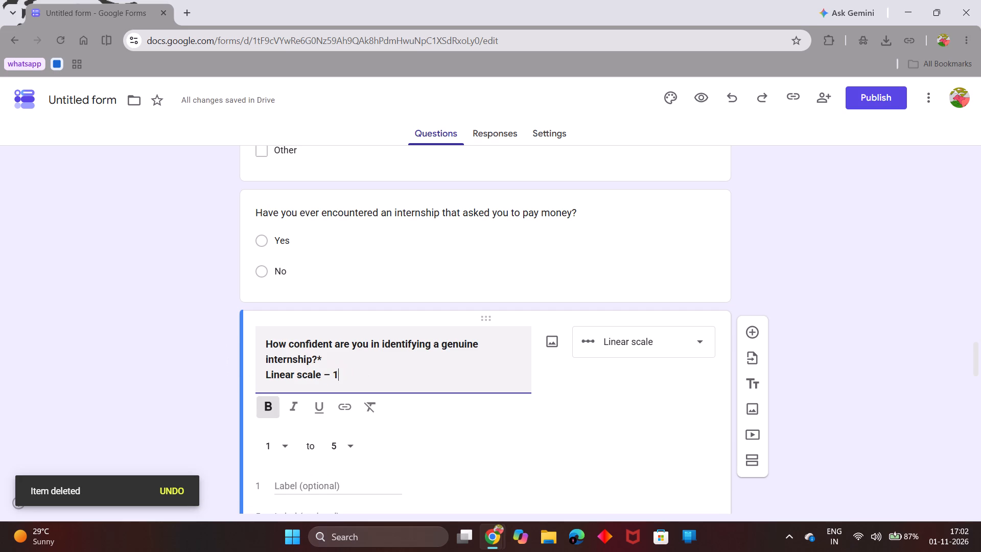
{"action": "key", "text": "BackSpace"}
{"action": "key", "text": "BackSpace"}
{"action": "key", "text": "BackSpace"}
{"action": "key", "text": "BackSpace"}
{"action": "key", "text": "BackSpace"}
{"action": "key", "text": "BackSpace"}
{"action": "key", "text": "BackSpace"}
{"action": "key", "text": "BackSpace"}
{"action": "key", "text": "BackSpace"}
{"action": "key", "text": "BackSpace"}
{"action": "key", "text": "BackSpace"}
{"action": "key", "text": "BackSpace"}
{"action": "key", "text": "BackSpace"}
{"action": "key", "text": "BackSpace"}
{"action": "key", "text": "BackSpace"}
{"action": "key", "text": "BackSpace"}
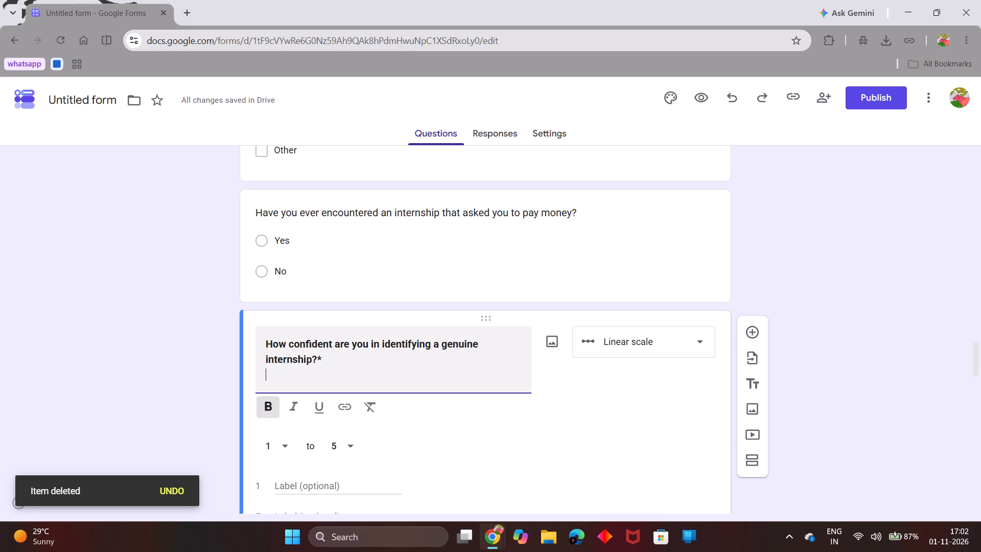
Bold the headings "Have you ever encountered an internship that asked you to pay money?" and "What makes you suspicious about an internship listing?".
{"action": "scroll", "coordinate": [363, 371], "scroll_direction": "up", "scroll_amount": 1}
{"action": "left_click", "coordinate": [380, 267]}
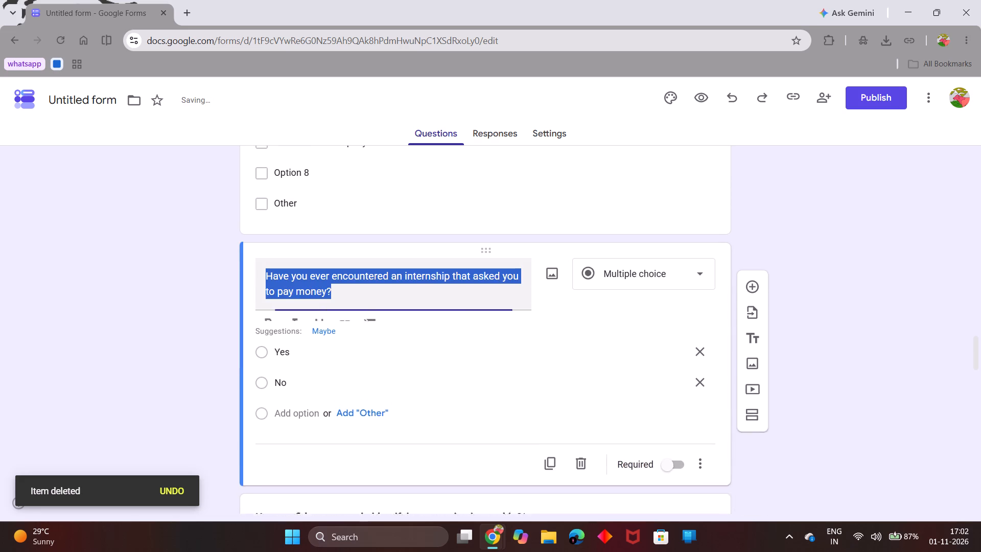
{"action": "left_click", "coordinate": [263, 323]}
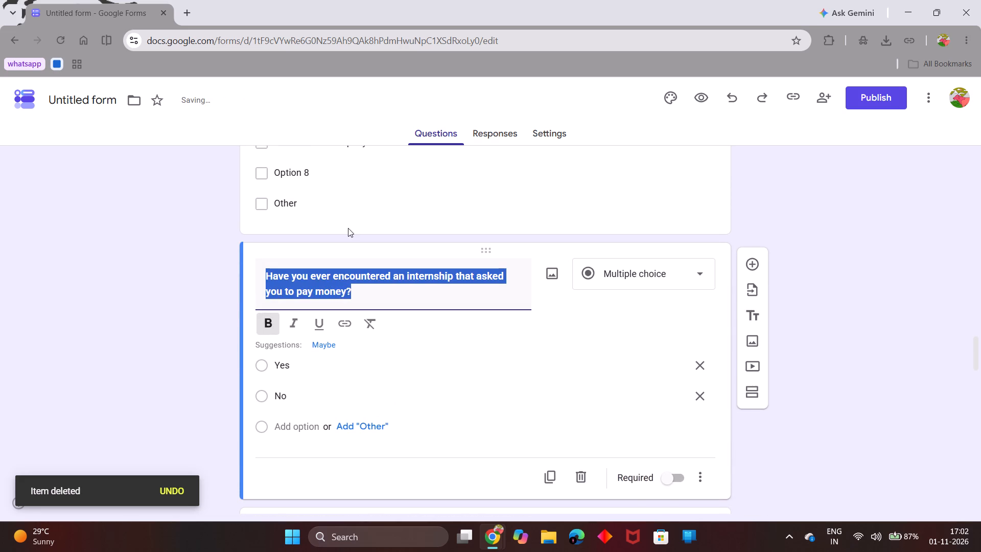
{"action": "scroll", "coordinate": [348, 228], "scroll_direction": "up", "scroll_amount": 4}
{"action": "left_click", "coordinate": [336, 264]}
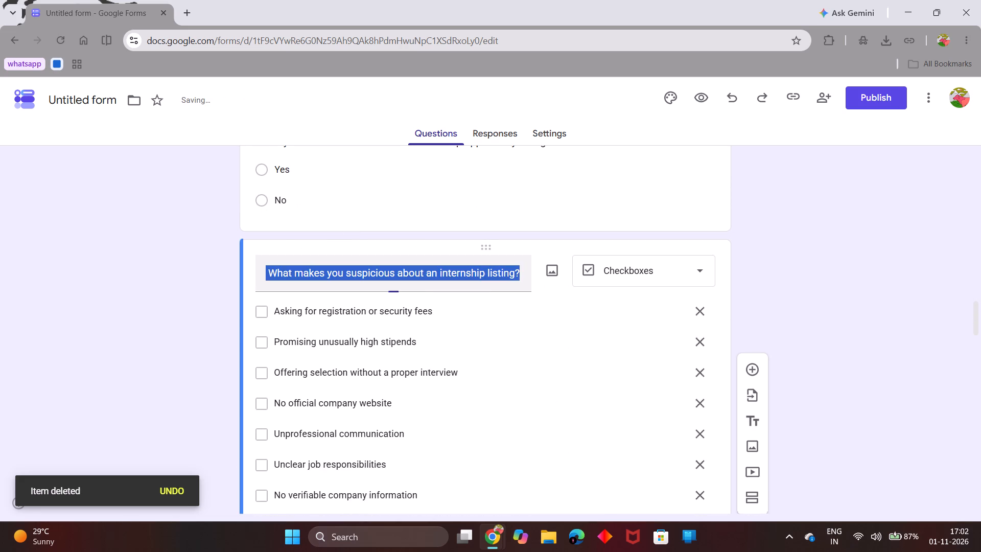
{"action": "left_click", "coordinate": [267, 308]}
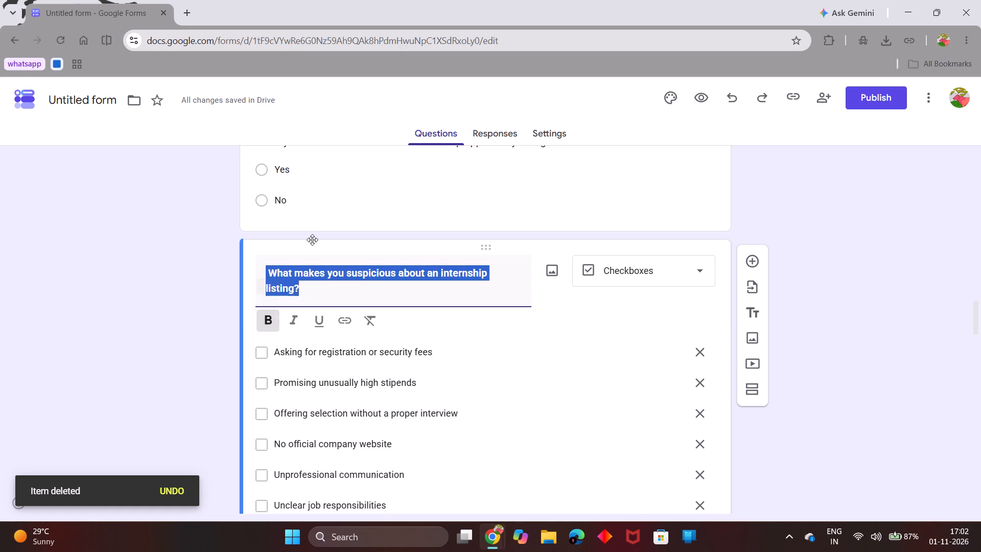
Bold the headings "Have you ever doubted whether an internship opportunity was genuine?" and "What information do you normally check before applying?".
{"action": "scroll", "coordinate": [312, 240], "scroll_direction": "up", "scroll_amount": 3}
{"action": "left_click", "coordinate": [306, 279]}
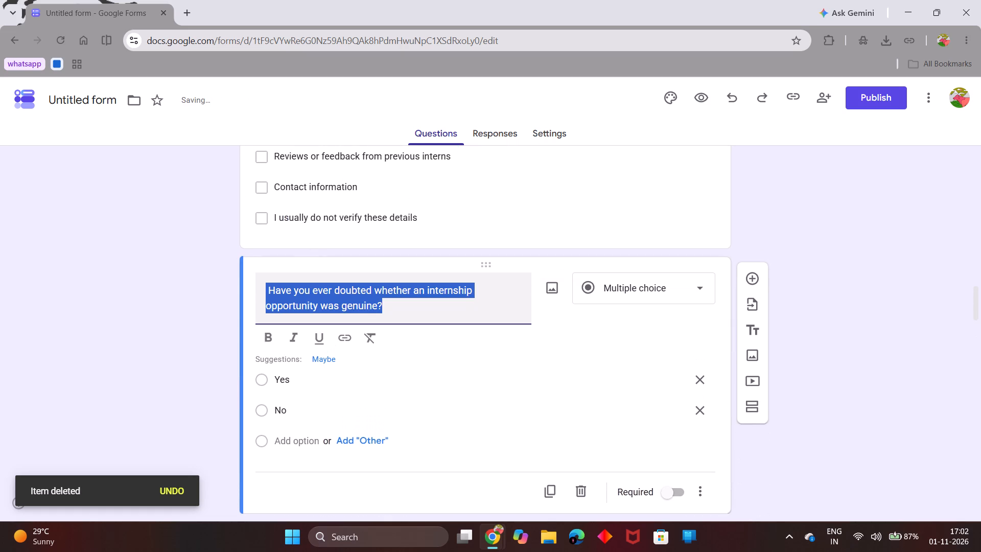
{"action": "left_click", "coordinate": [265, 336]}
{"action": "scroll", "coordinate": [335, 215], "scroll_direction": "up", "scroll_amount": 2}
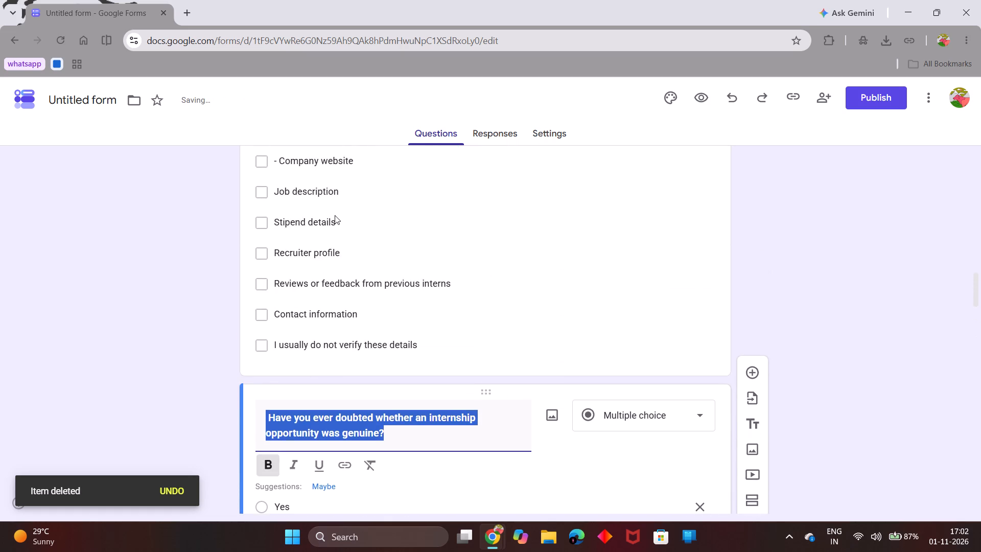
{"action": "scroll", "coordinate": [335, 215], "scroll_direction": "up", "scroll_amount": 2}
{"action": "left_click", "coordinate": [349, 201]}
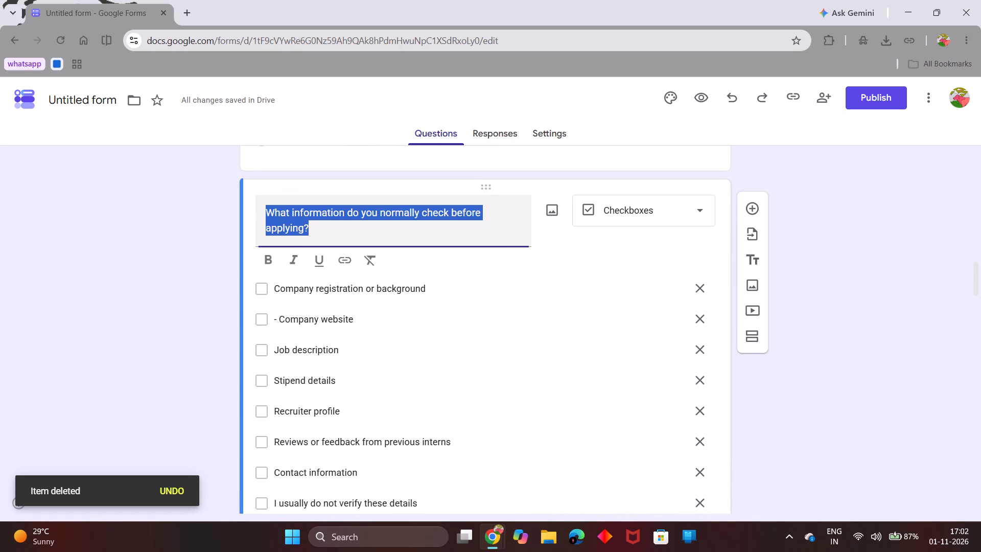
{"action": "left_click", "coordinate": [271, 262]}
Review the questions up to the form title and back down to the end, checking the heading formatting.
{"action": "scroll", "coordinate": [331, 189], "scroll_direction": "up", "scroll_amount": 3}
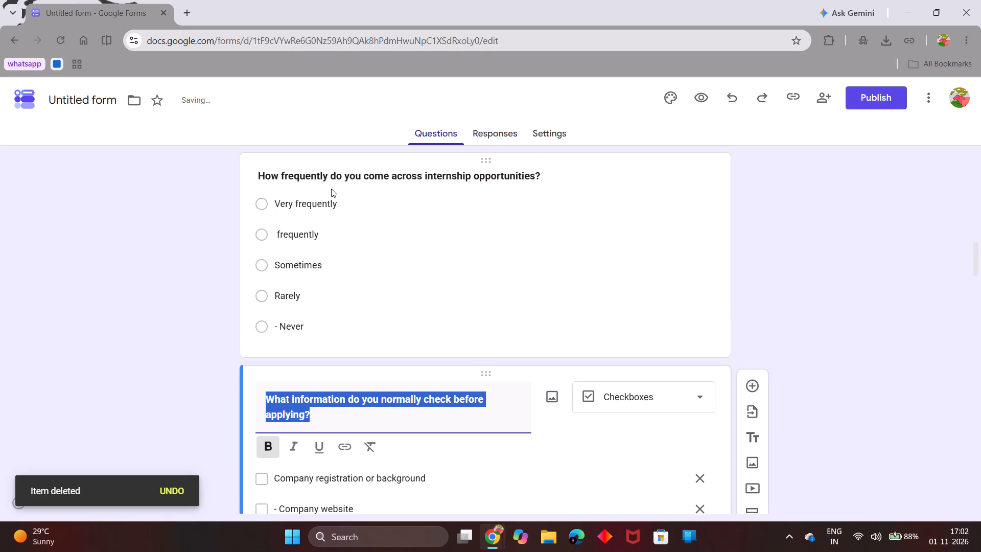
{"action": "scroll", "coordinate": [331, 189], "scroll_direction": "up", "scroll_amount": 6}
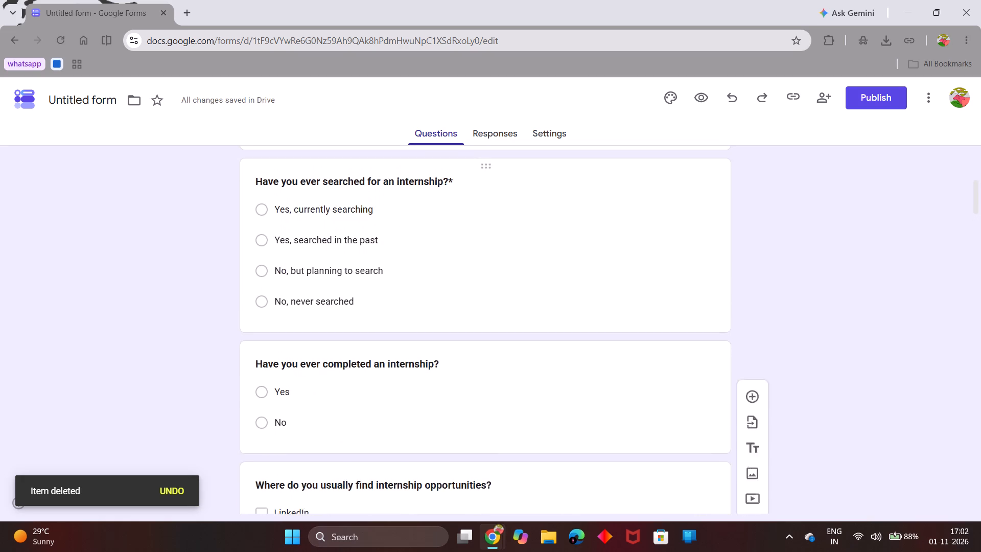
{"action": "scroll", "coordinate": [331, 189], "scroll_direction": "up", "scroll_amount": 5}
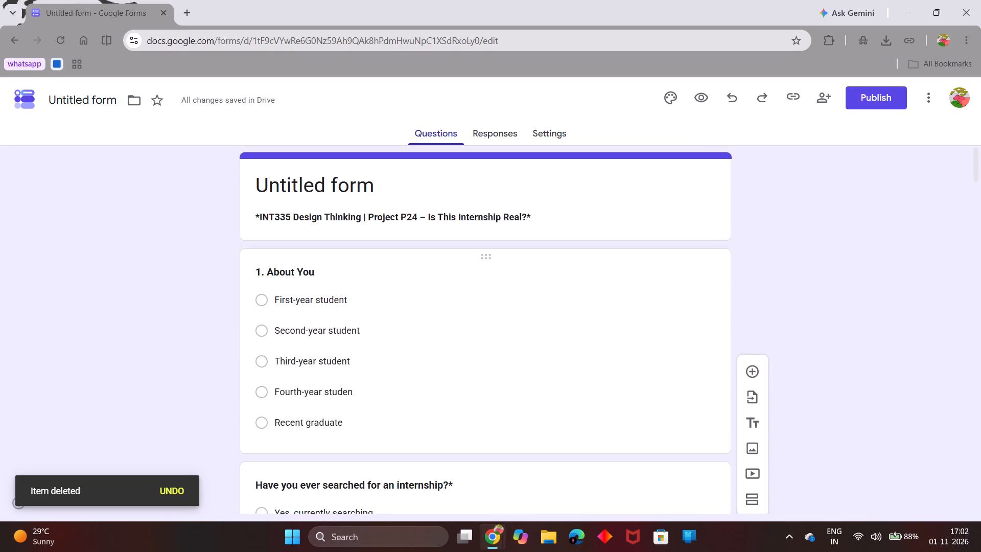
{"action": "scroll", "coordinate": [336, 302], "scroll_direction": "down", "scroll_amount": 14}
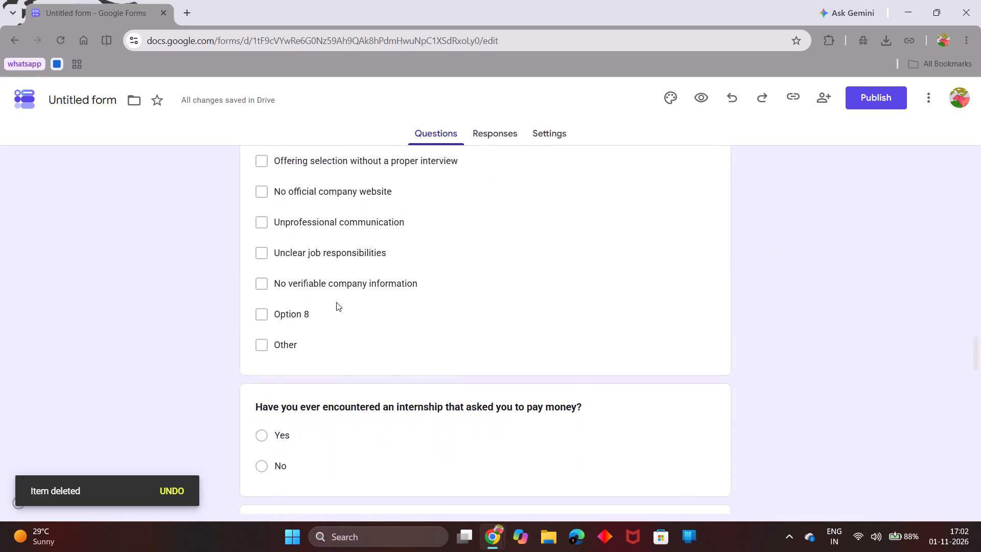
{"action": "scroll", "coordinate": [336, 302], "scroll_direction": "down", "scroll_amount": 8}
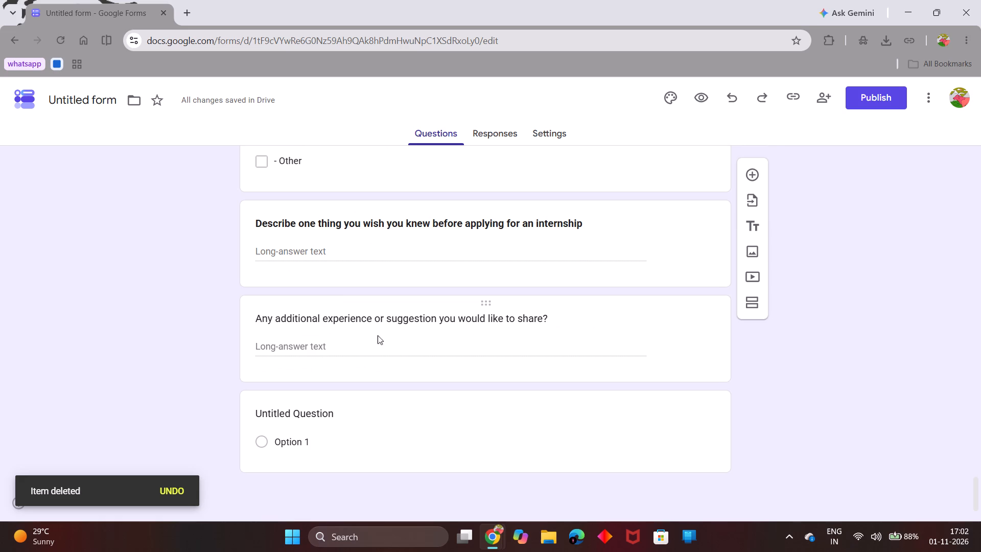
Delete the leftover "Untitled Question" at the end of the form.
{"action": "left_click", "coordinate": [351, 410]}
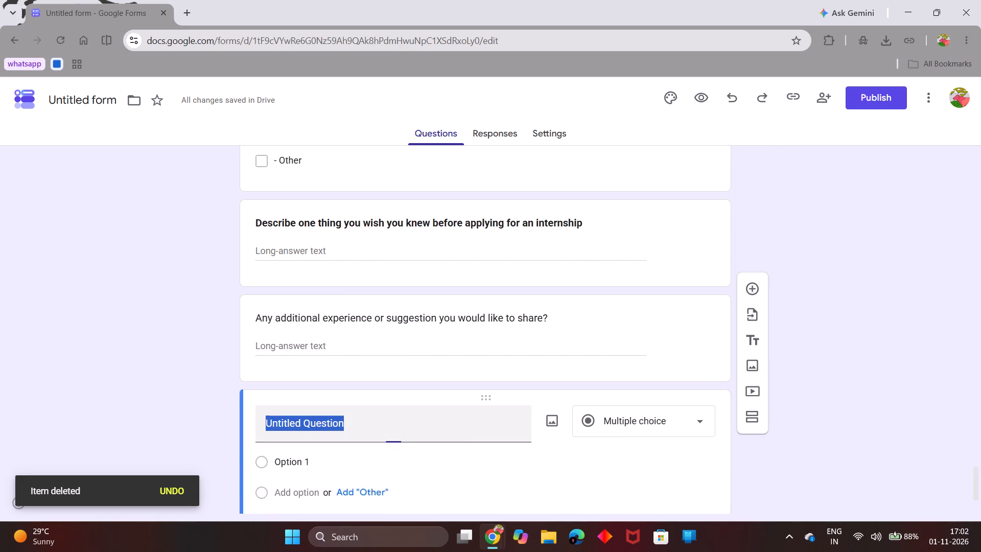
{"action": "scroll", "coordinate": [388, 424], "scroll_direction": "down", "scroll_amount": 1}
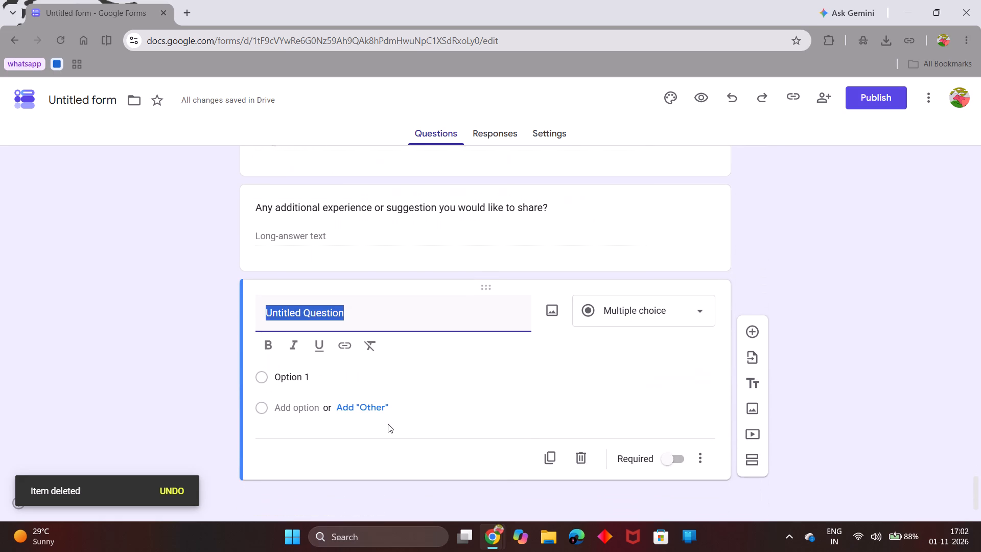
{"action": "scroll", "coordinate": [388, 424], "scroll_direction": "down", "scroll_amount": 1}
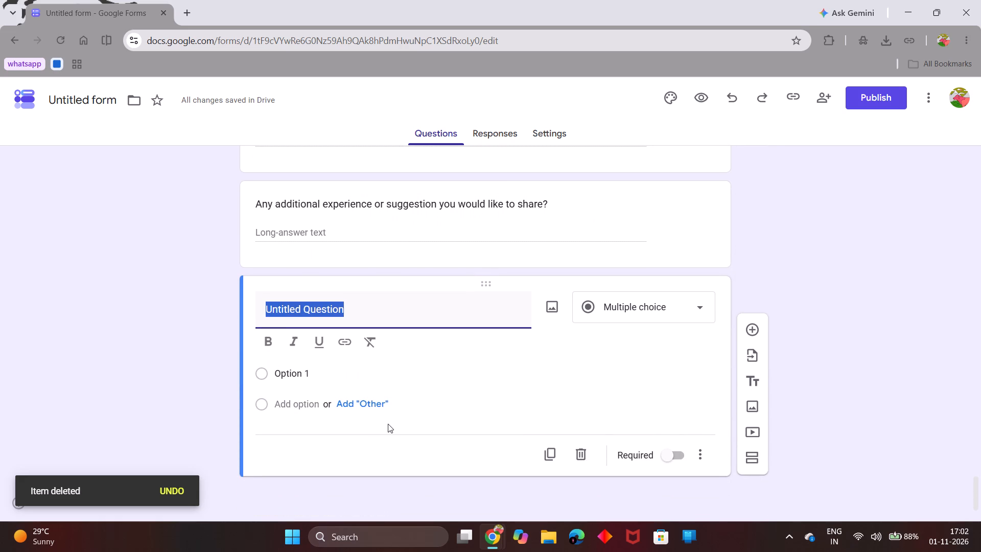
{"action": "scroll", "coordinate": [388, 424], "scroll_direction": "down", "scroll_amount": 1}
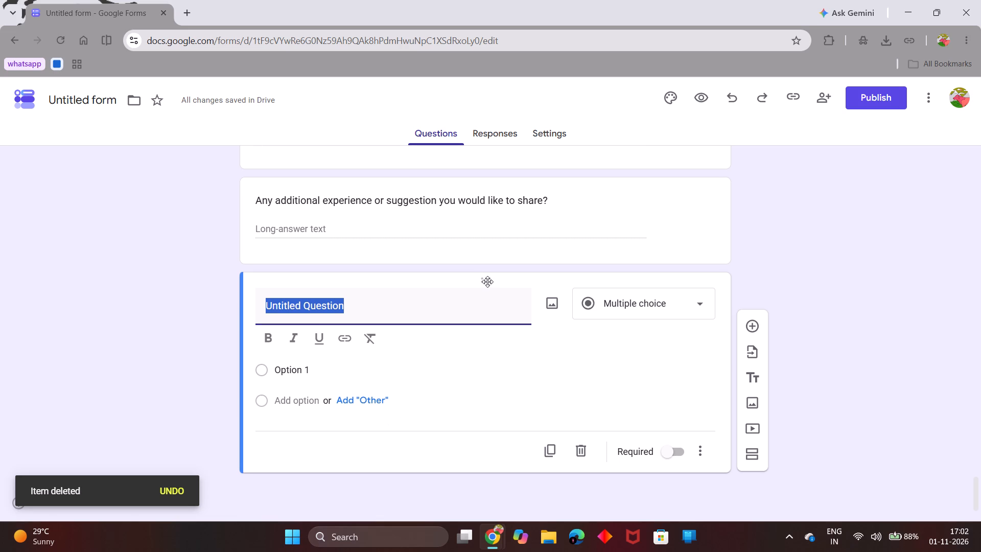
{"action": "left_click", "coordinate": [583, 453]}
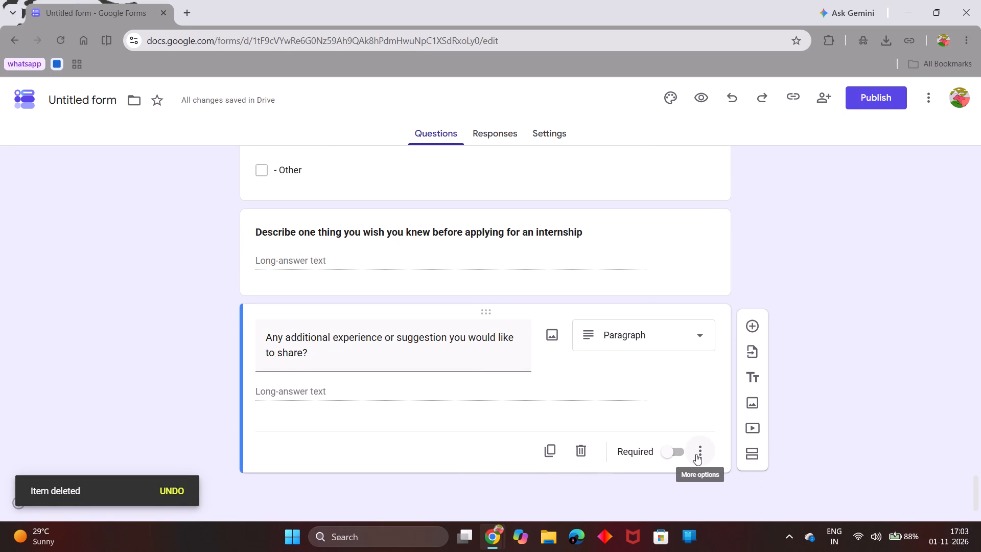
Bold the heading of the last question, "Any additional experience or suggestion you would like to share?".
{"action": "scroll", "coordinate": [491, 379], "scroll_direction": "up", "scroll_amount": 1}
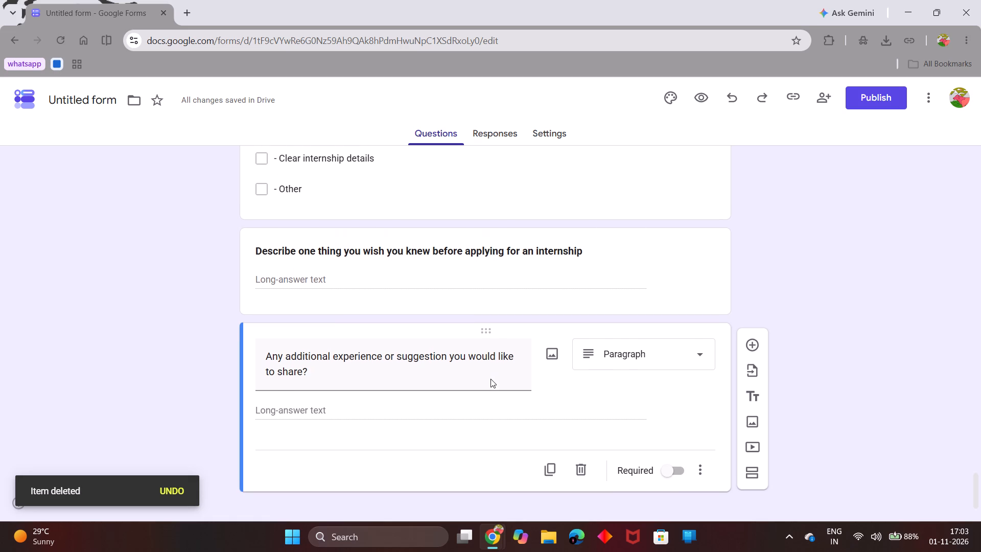
{"action": "scroll", "coordinate": [491, 379], "scroll_direction": "up", "scroll_amount": 1}
{"action": "left_click", "coordinate": [427, 357]}
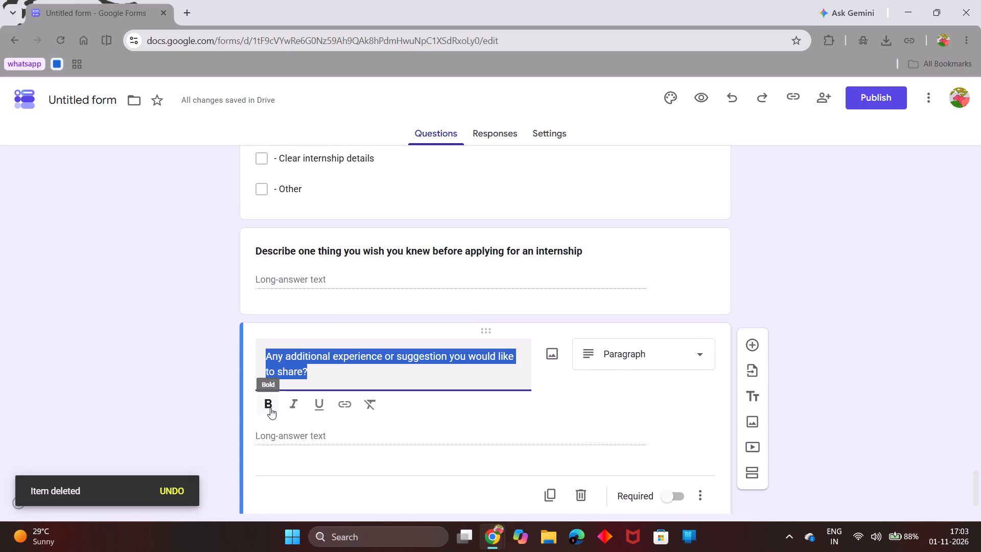
{"action": "left_click", "coordinate": [270, 408]}
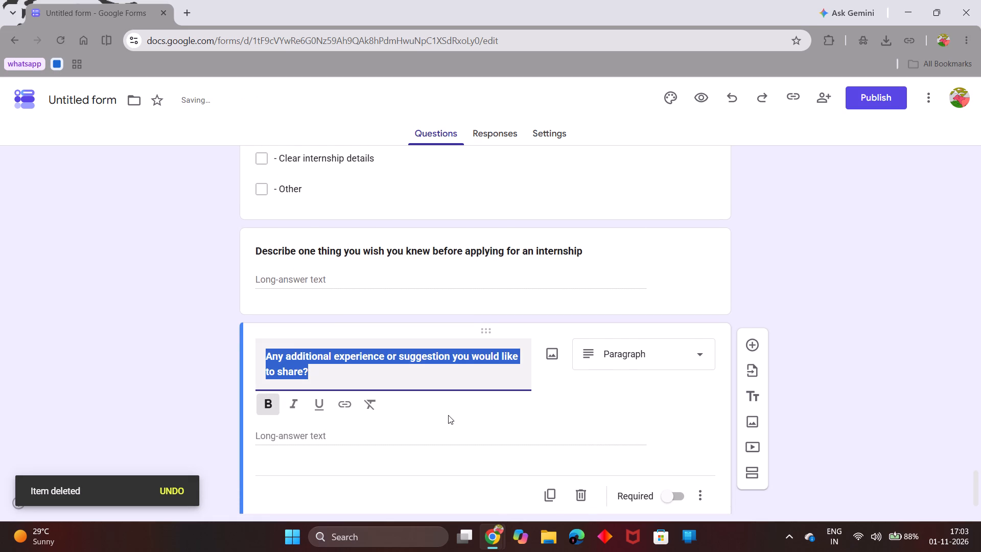
{"action": "scroll", "coordinate": [448, 415], "scroll_direction": "up", "scroll_amount": 1}
{"action": "left_click", "coordinate": [456, 404]}
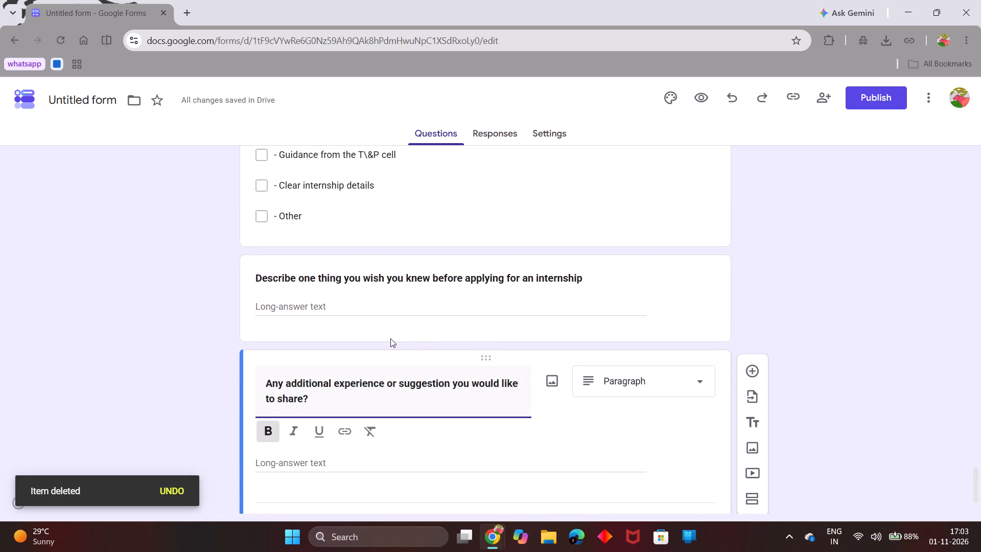
Review the whole form between its last question and its title, checking the question headings and answer options.
{"action": "scroll", "coordinate": [390, 338], "scroll_direction": "up", "scroll_amount": 9}
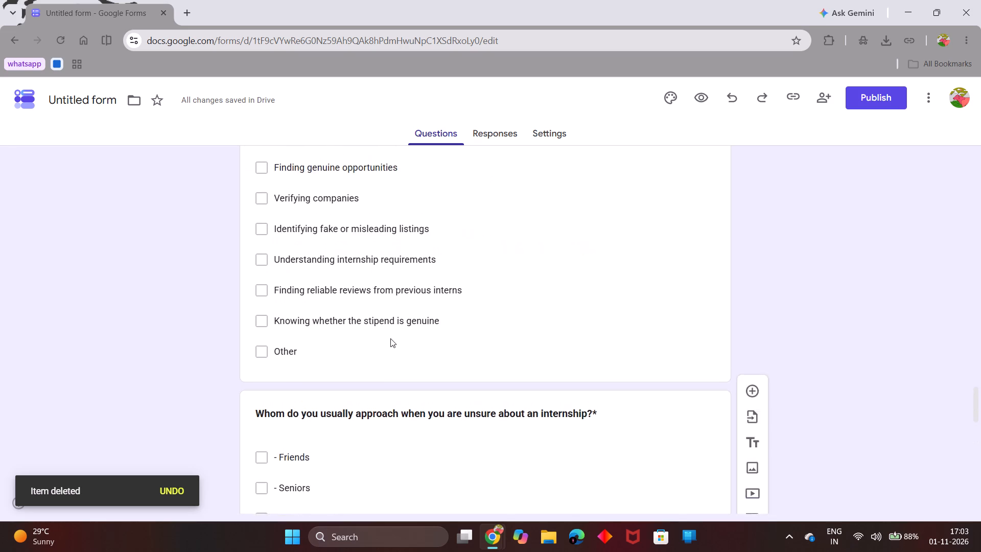
{"action": "scroll", "coordinate": [390, 338], "scroll_direction": "up", "scroll_amount": 2}
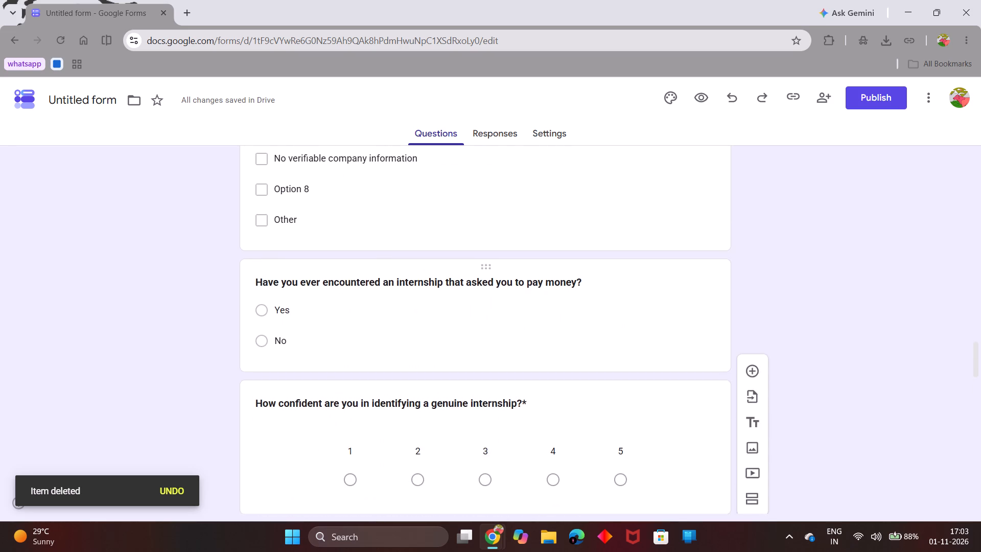
{"action": "scroll", "coordinate": [390, 338], "scroll_direction": "up", "scroll_amount": 9}
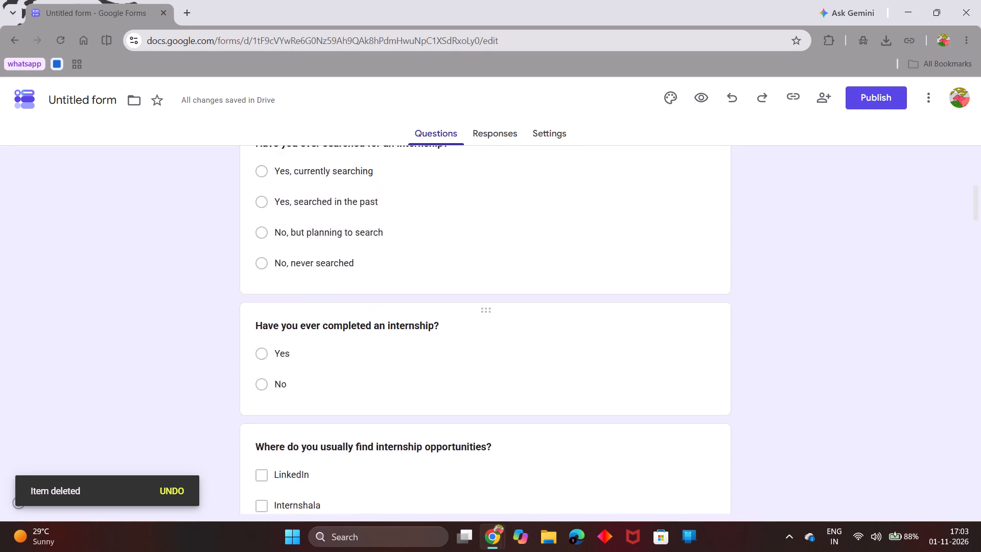
{"action": "scroll", "coordinate": [390, 338], "scroll_direction": "up", "scroll_amount": 5}
{"action": "scroll", "coordinate": [390, 338], "scroll_direction": "down", "scroll_amount": 8}
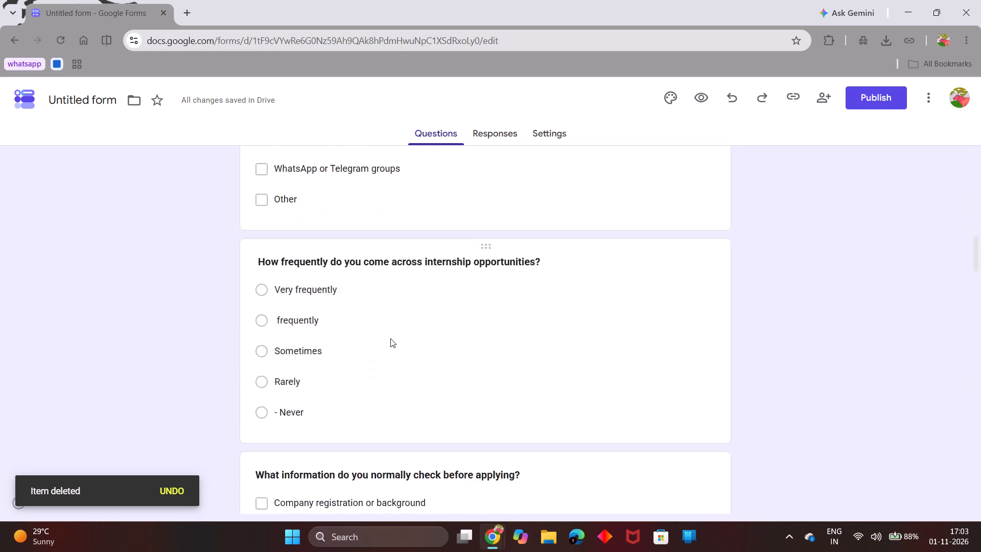
{"action": "scroll", "coordinate": [390, 338], "scroll_direction": "down", "scroll_amount": 14}
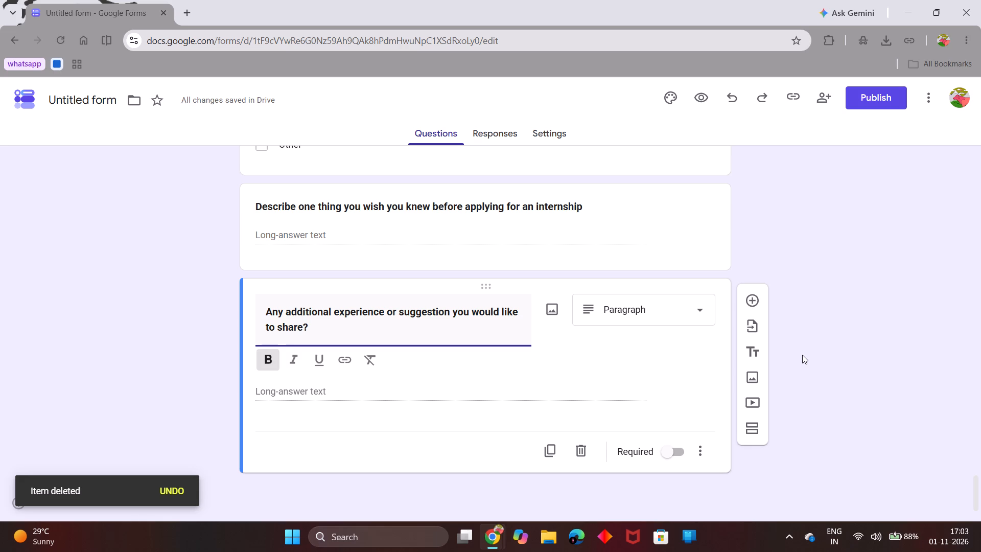
{"action": "scroll", "coordinate": [518, 266], "scroll_direction": "up", "scroll_amount": 17}
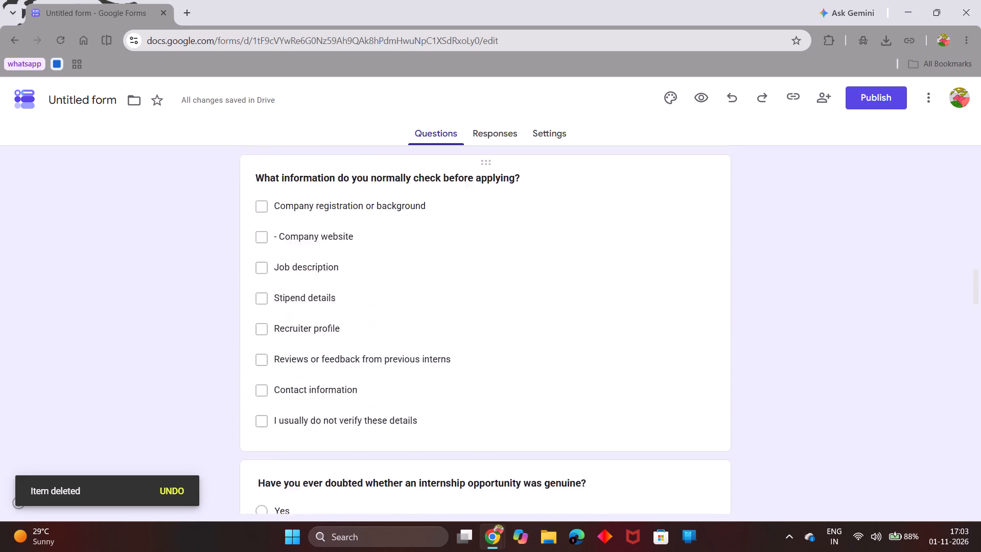
{"action": "scroll", "coordinate": [518, 266], "scroll_direction": "up", "scroll_amount": 12}
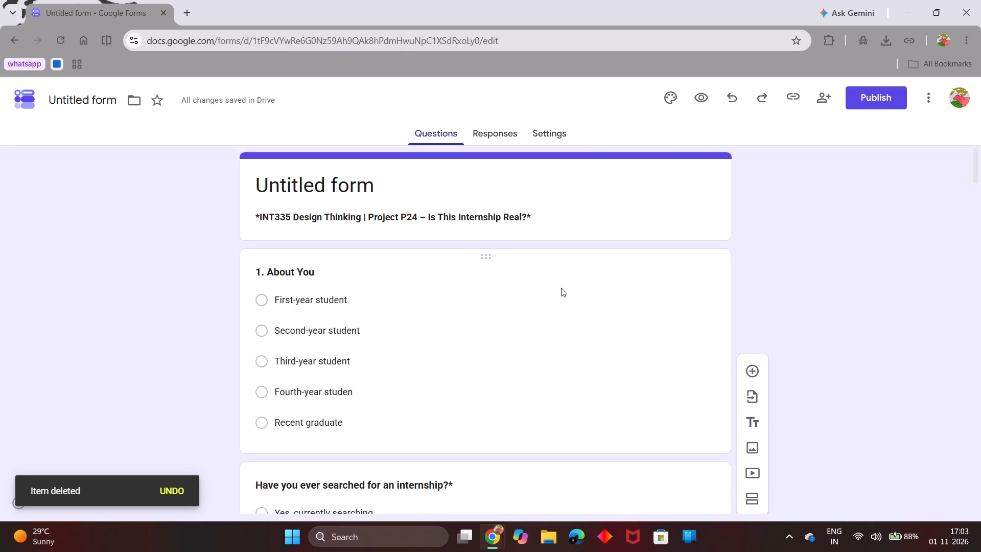
{"action": "scroll", "coordinate": [519, 342], "scroll_direction": "down", "scroll_amount": 19}
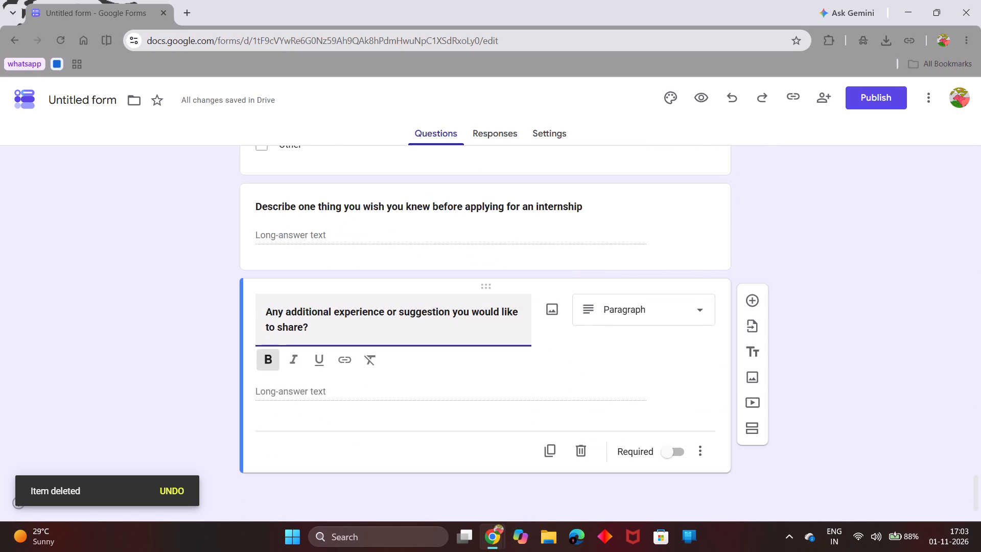
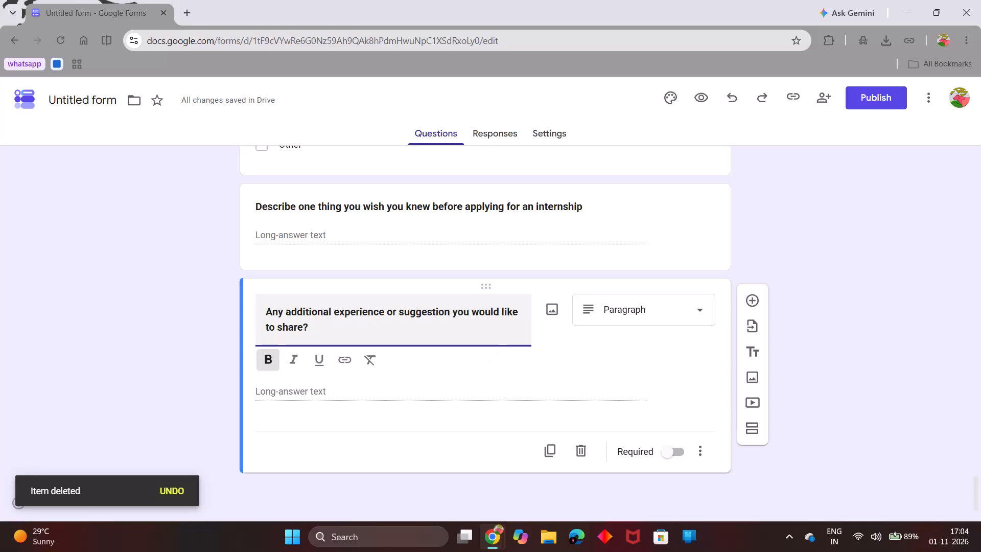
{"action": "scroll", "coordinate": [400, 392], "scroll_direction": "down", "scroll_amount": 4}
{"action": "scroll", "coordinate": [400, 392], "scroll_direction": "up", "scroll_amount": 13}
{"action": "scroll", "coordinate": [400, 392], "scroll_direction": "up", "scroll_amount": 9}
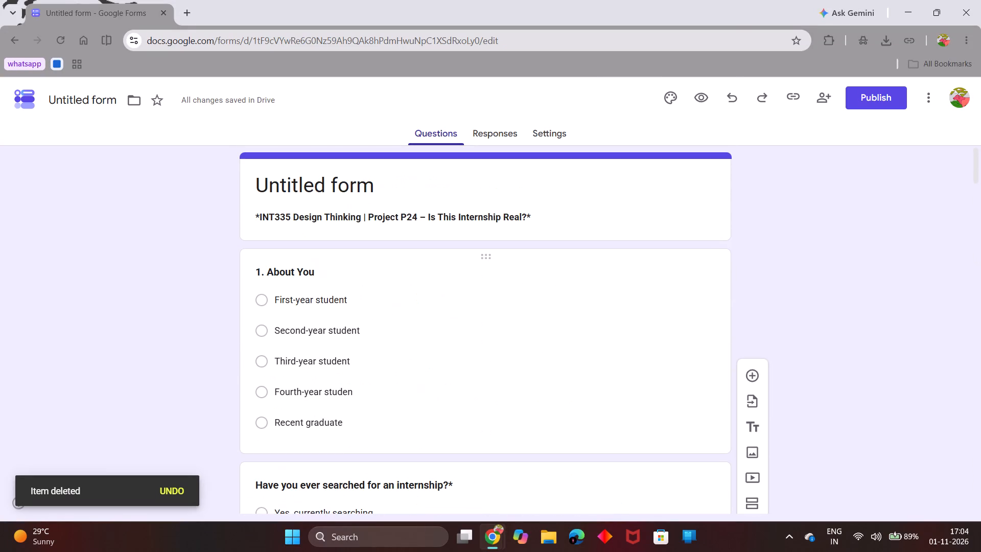
Open the after-submission confirmation message for editing in the form's presentation settings.
{"action": "left_click", "coordinate": [555, 129]}
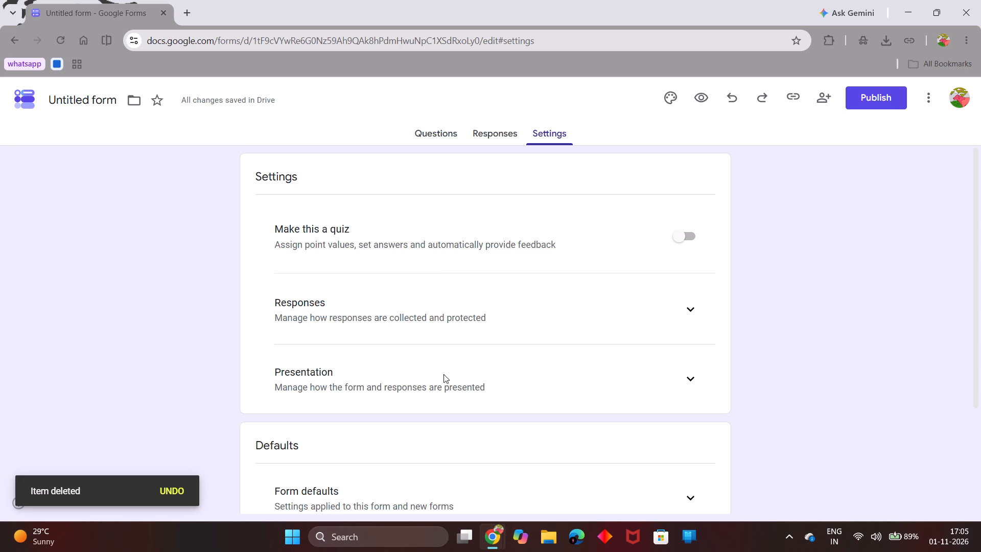
{"action": "left_click", "coordinate": [688, 380]}
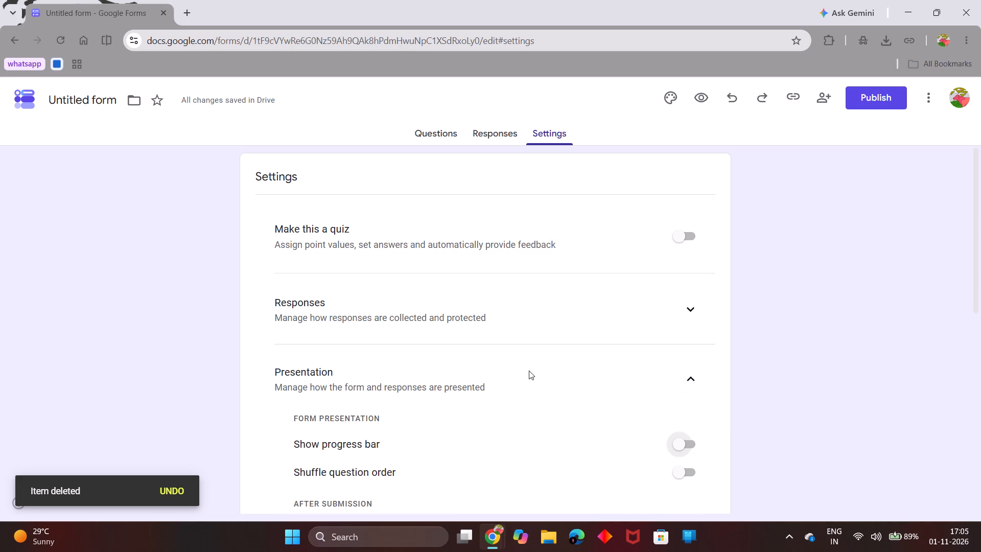
{"action": "scroll", "coordinate": [459, 446], "scroll_direction": "down", "scroll_amount": 2}
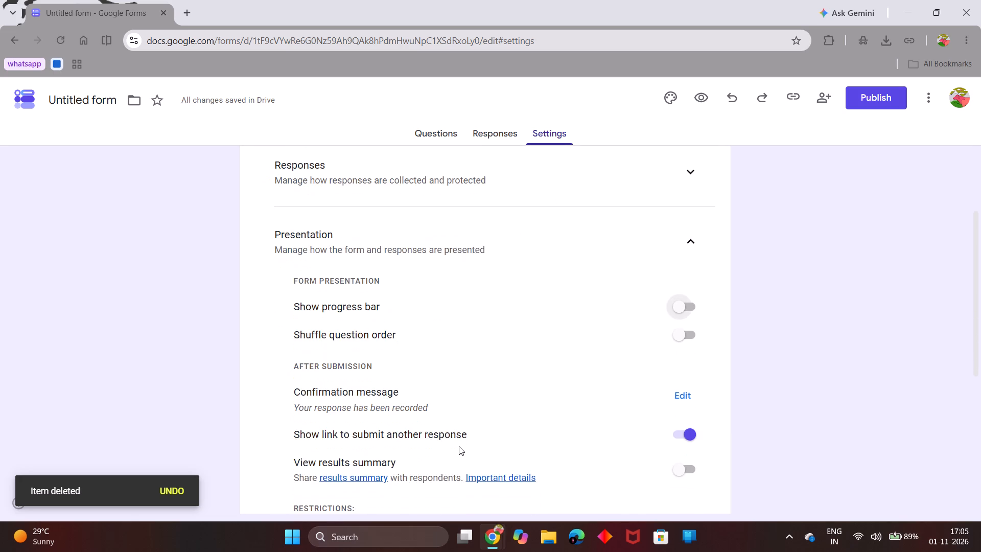
{"action": "scroll", "coordinate": [459, 446], "scroll_direction": "down", "scroll_amount": 1}
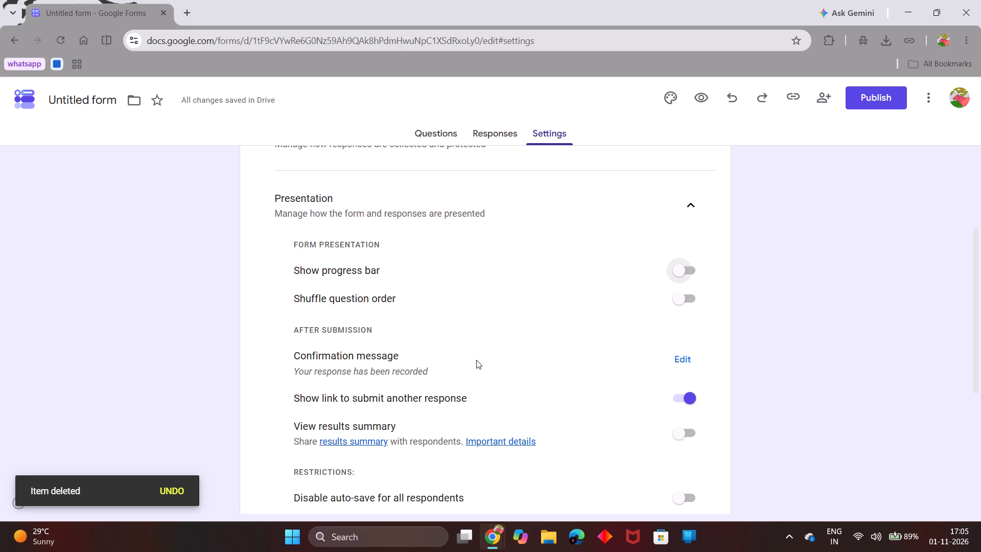
{"action": "left_click", "coordinate": [682, 359]}
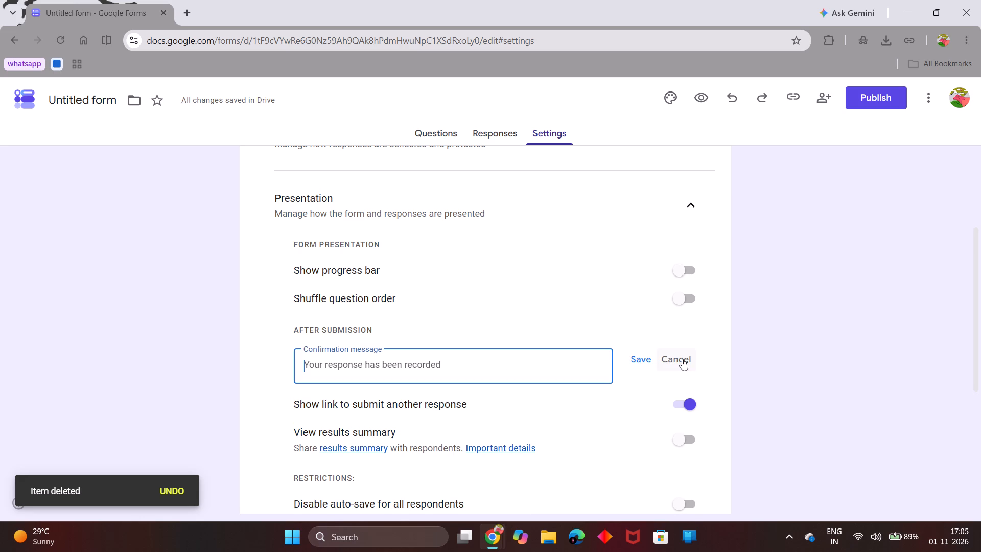
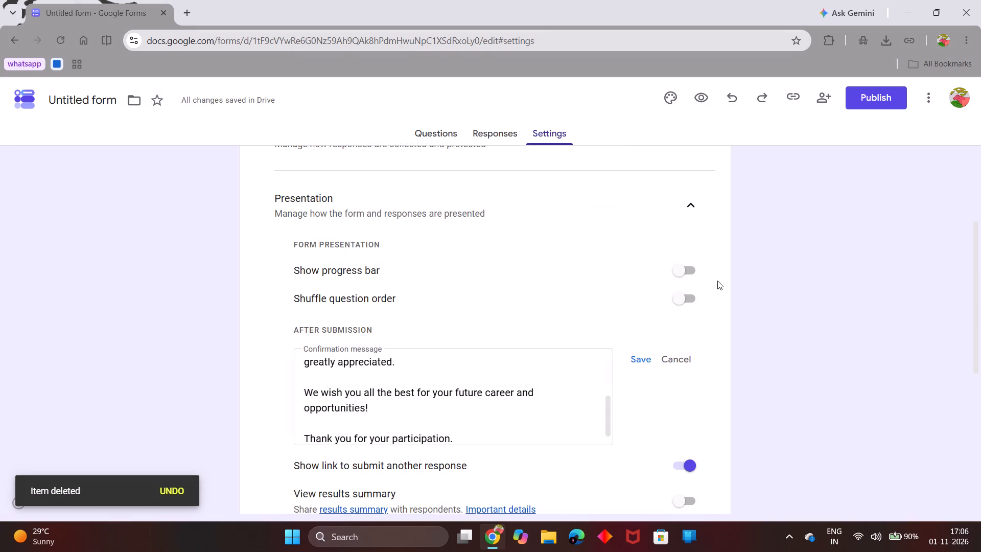
Review the form's presentation settings and expand the Responses settings to examine how responses are collected and protected.
{"action": "scroll", "coordinate": [576, 306], "scroll_direction": "down", "scroll_amount": 3}
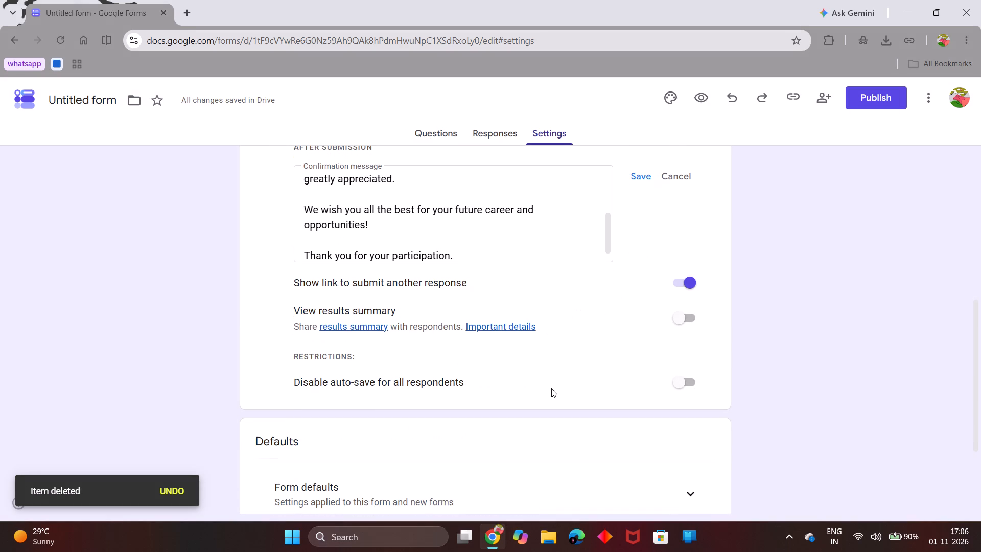
{"action": "scroll", "coordinate": [551, 388], "scroll_direction": "down", "scroll_amount": 3}
{"action": "scroll", "coordinate": [551, 388], "scroll_direction": "up", "scroll_amount": 6}
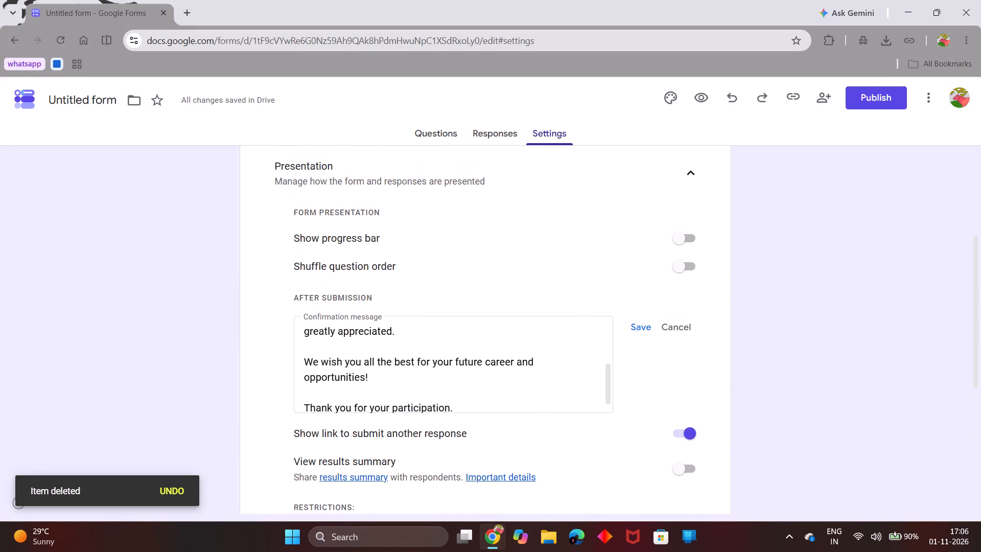
{"action": "scroll", "coordinate": [557, 256], "scroll_direction": "up", "scroll_amount": 3}
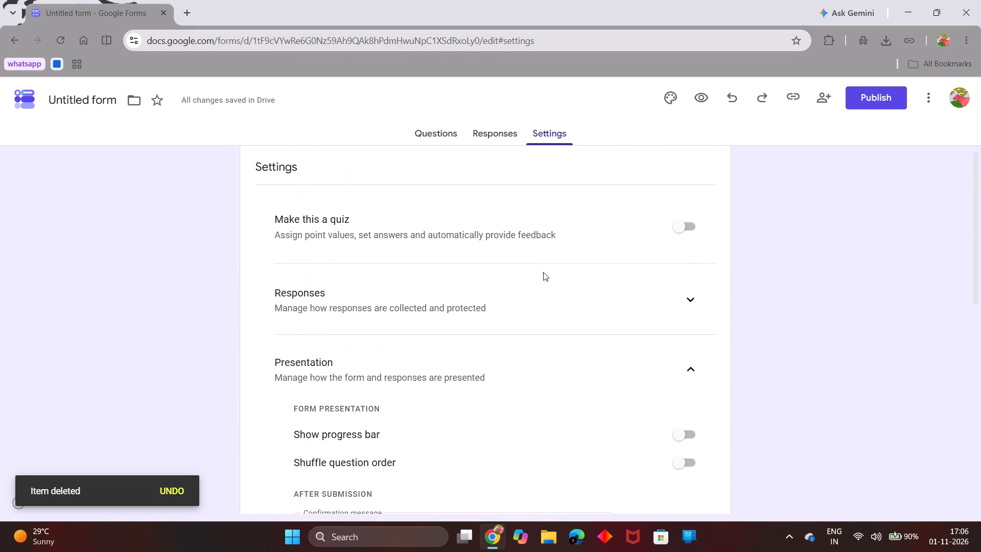
{"action": "left_click", "coordinate": [691, 312]}
{"action": "scroll", "coordinate": [531, 303], "scroll_direction": "down", "scroll_amount": 3}
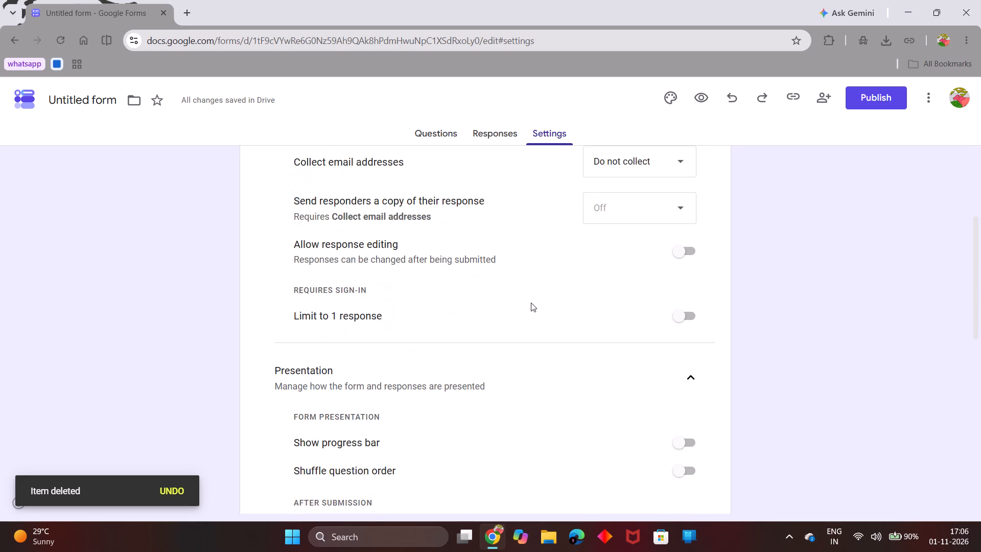
{"action": "scroll", "coordinate": [531, 303], "scroll_direction": "up", "scroll_amount": 2}
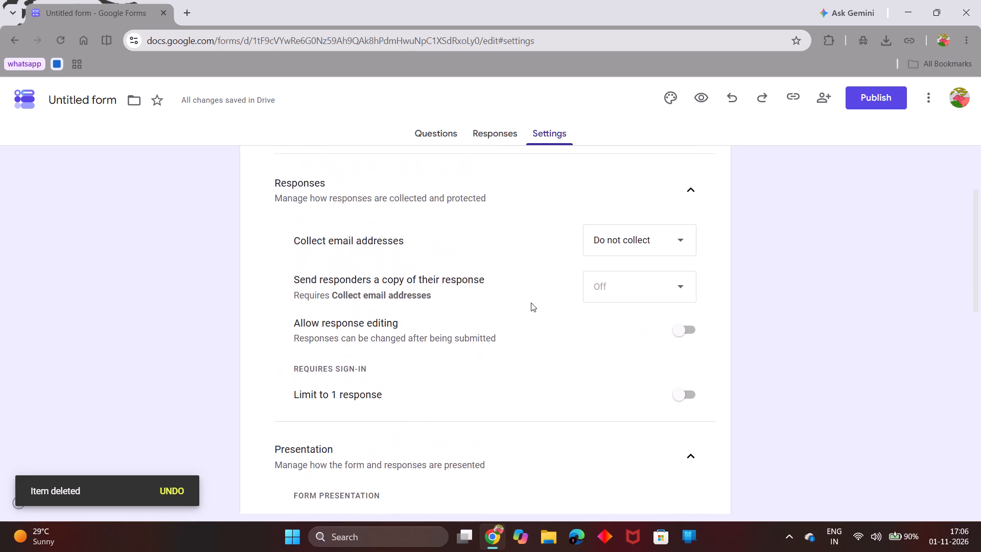
{"action": "scroll", "coordinate": [531, 303], "scroll_direction": "up", "scroll_amount": 3}
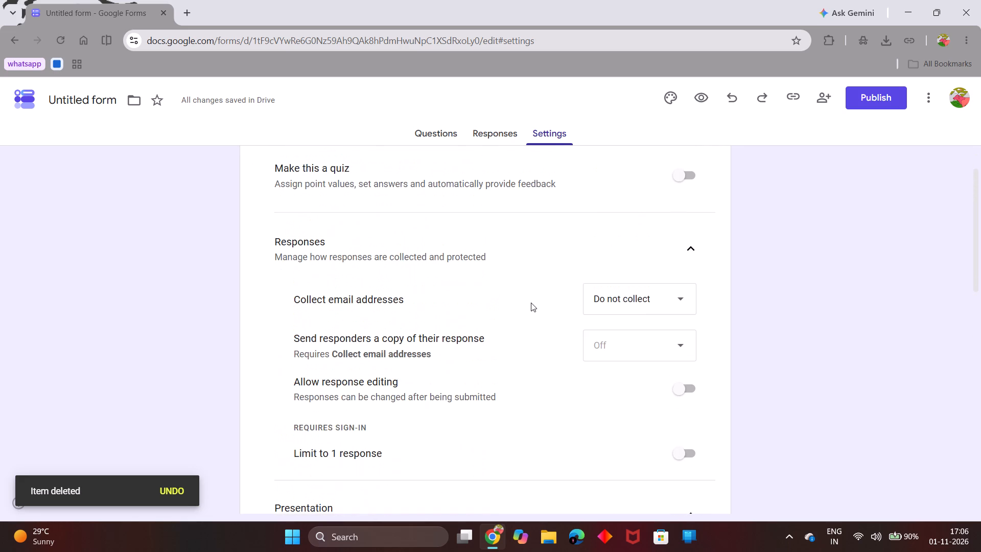
{"action": "scroll", "coordinate": [531, 303], "scroll_direction": "up", "scroll_amount": 1}
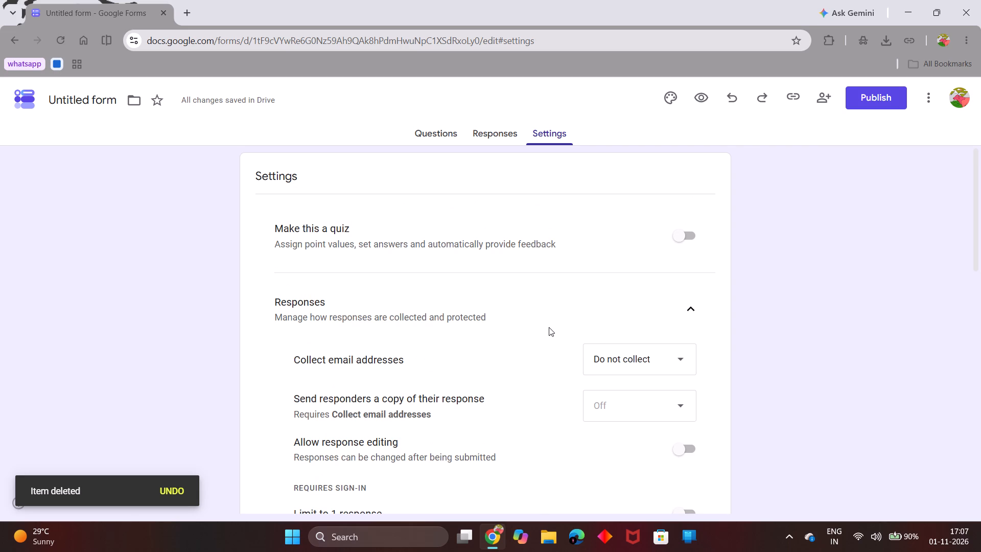
Publish the form.
{"action": "left_click", "coordinate": [891, 93]}
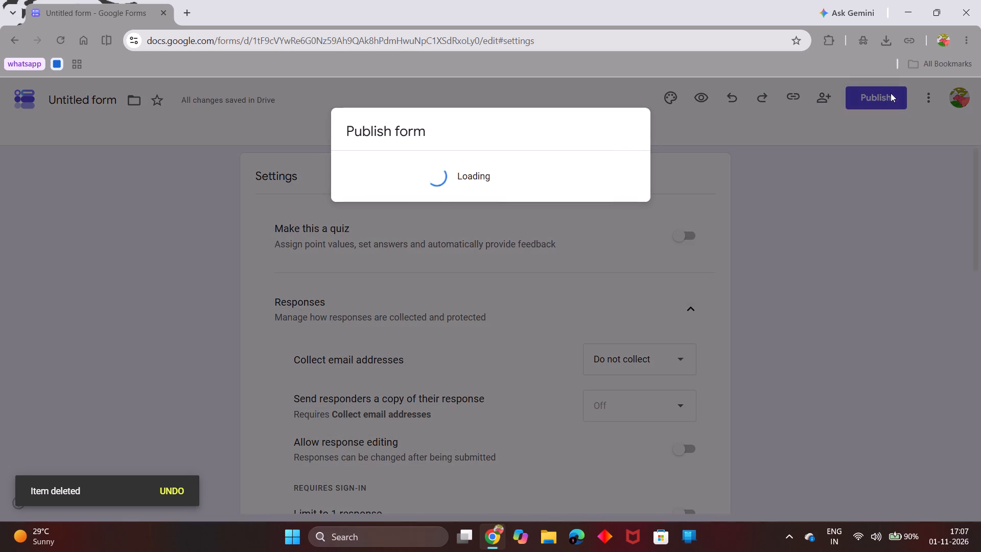
{"action": "left_click", "coordinate": [603, 288]}
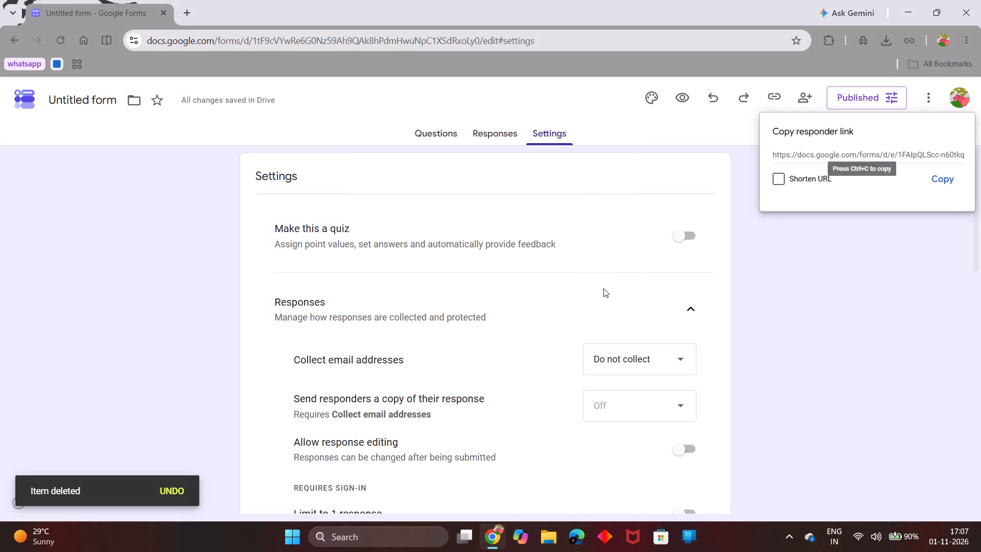
Shorten the responder link's URL and copy the link.
{"action": "left_click", "coordinate": [782, 181]}
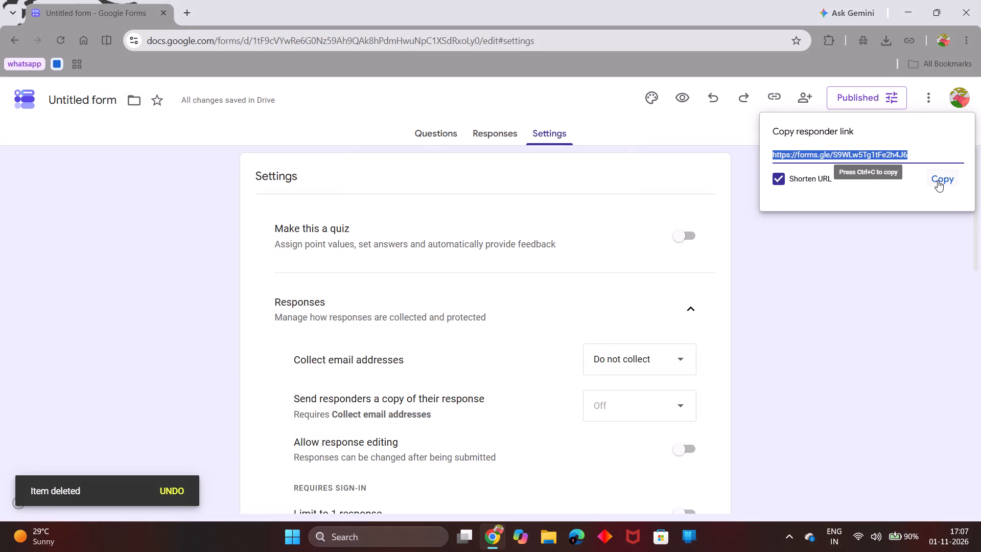
{"action": "left_click", "coordinate": [941, 179]}
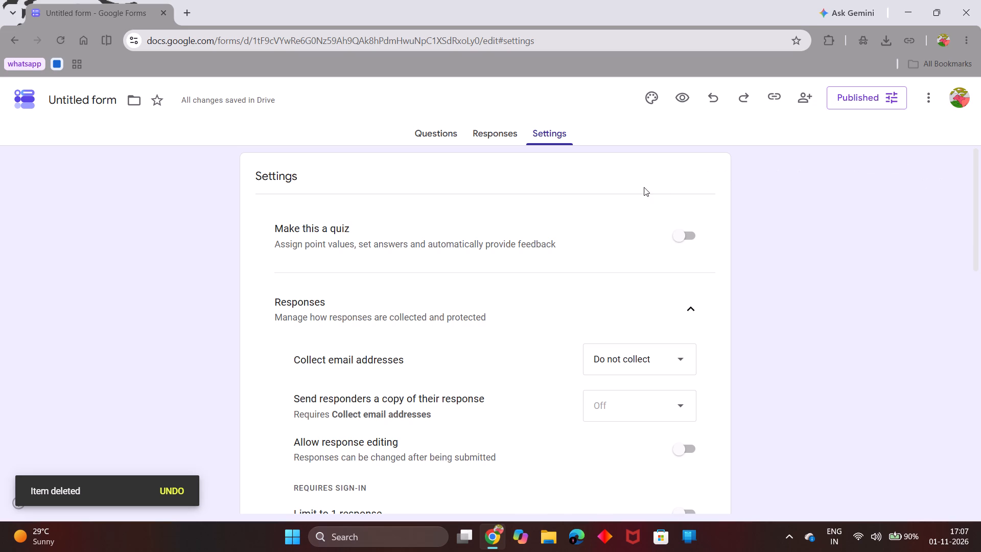
Return to the form's questions and look through them down to the final question about additional experience or suggestions.
{"action": "left_click", "coordinate": [438, 139]}
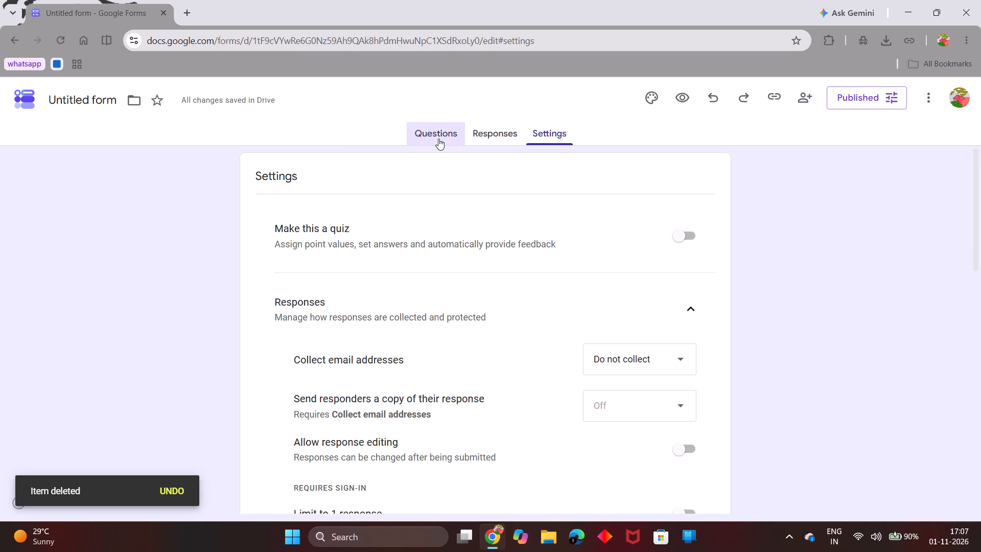
{"action": "scroll", "coordinate": [415, 236], "scroll_direction": "down", "scroll_amount": 6}
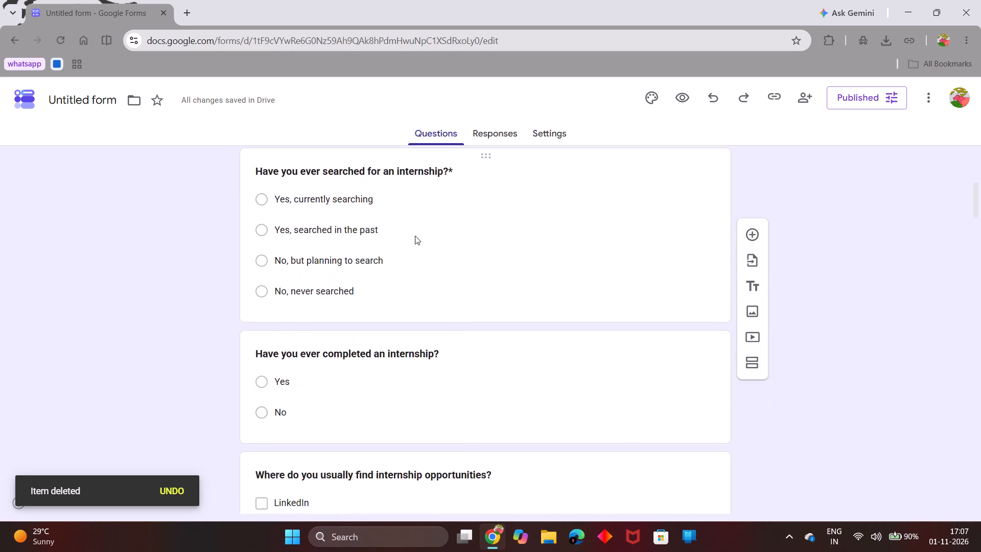
{"action": "scroll", "coordinate": [415, 236], "scroll_direction": "down", "scroll_amount": 17}
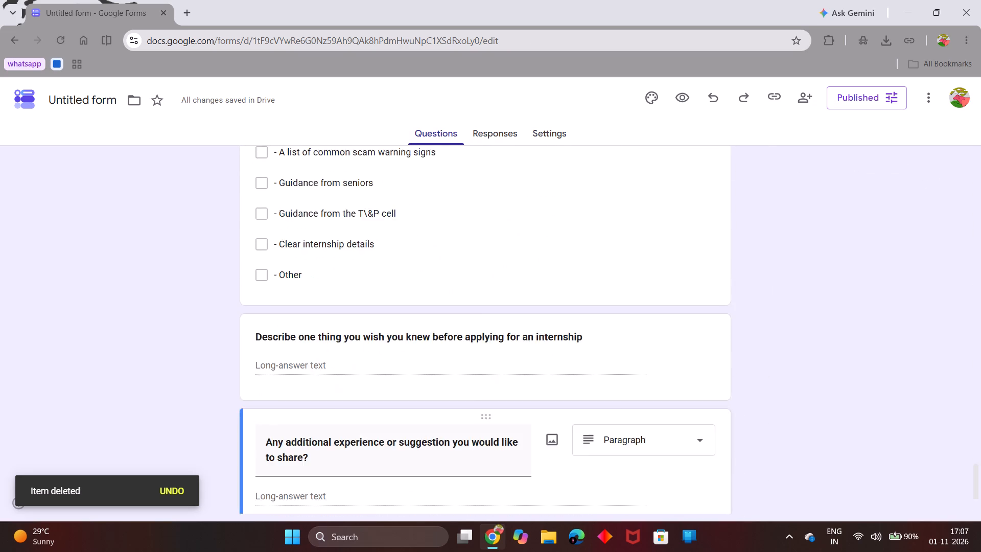
{"action": "scroll", "coordinate": [415, 236], "scroll_direction": "down", "scroll_amount": 3}
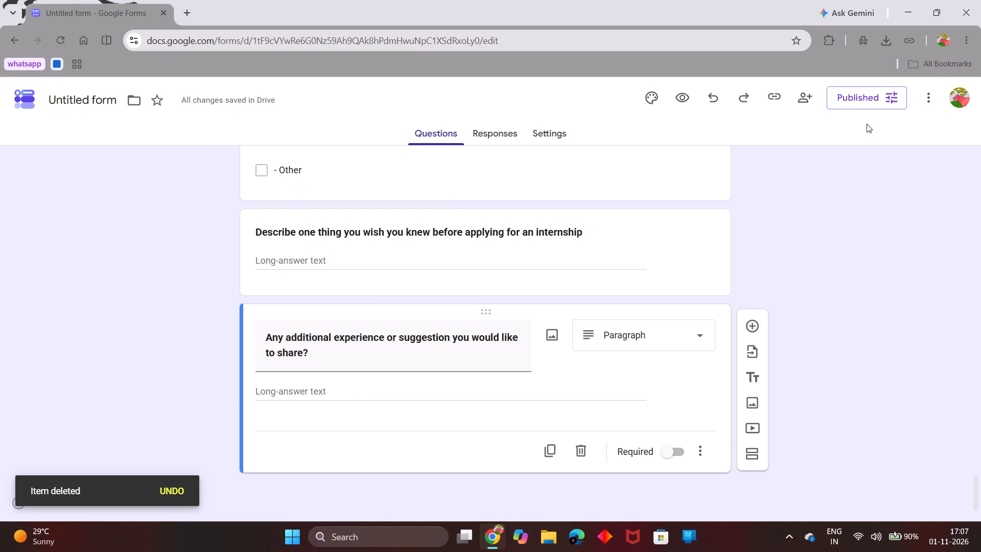
Open the form's additional options.
{"action": "left_click", "coordinate": [928, 100]}
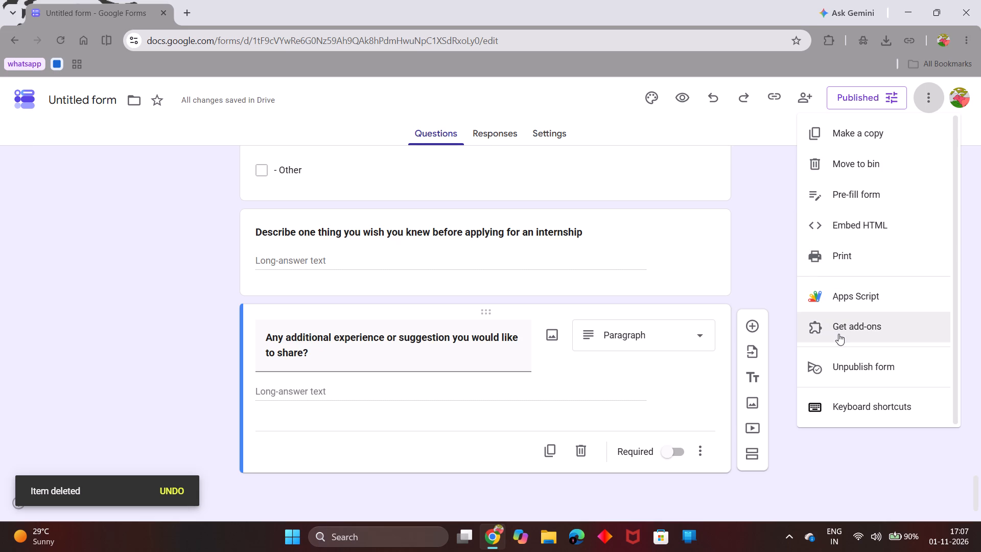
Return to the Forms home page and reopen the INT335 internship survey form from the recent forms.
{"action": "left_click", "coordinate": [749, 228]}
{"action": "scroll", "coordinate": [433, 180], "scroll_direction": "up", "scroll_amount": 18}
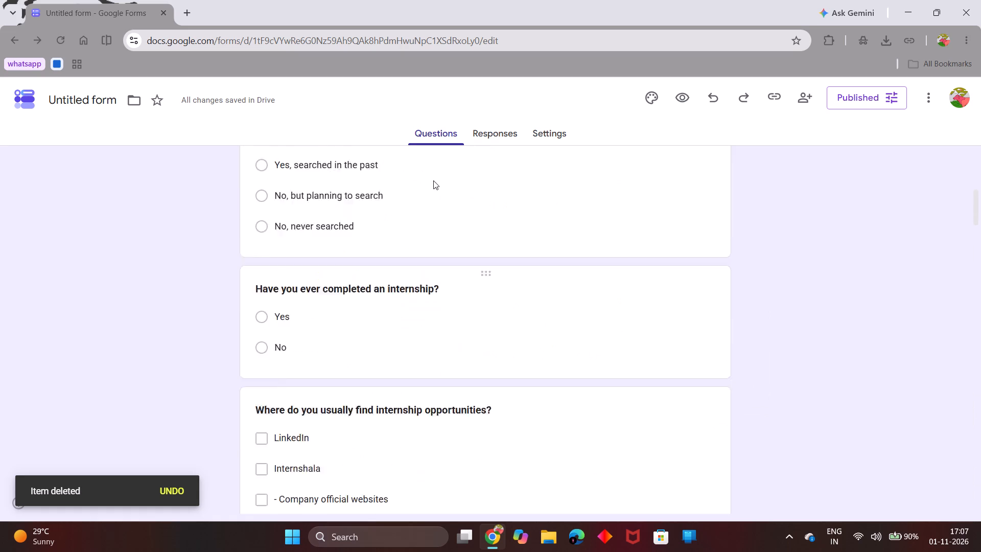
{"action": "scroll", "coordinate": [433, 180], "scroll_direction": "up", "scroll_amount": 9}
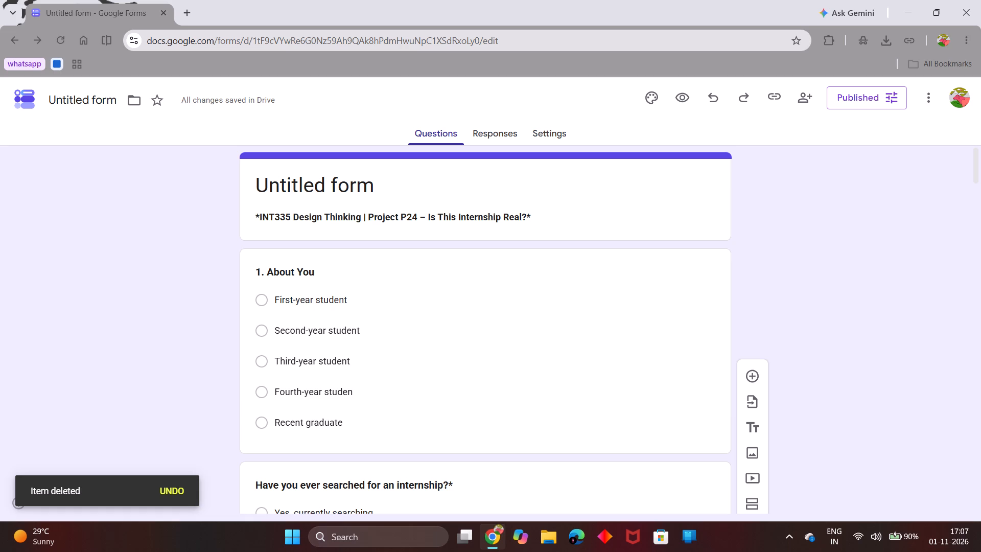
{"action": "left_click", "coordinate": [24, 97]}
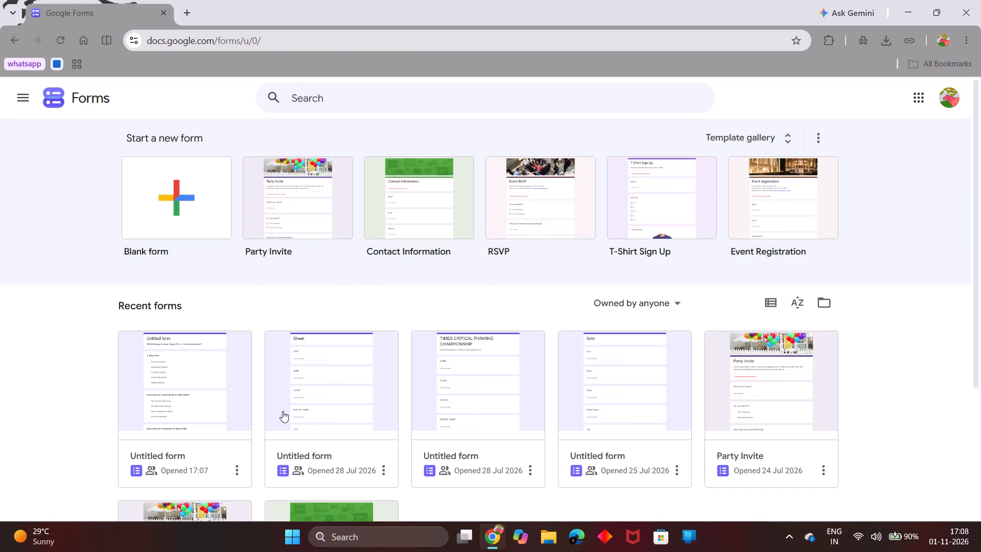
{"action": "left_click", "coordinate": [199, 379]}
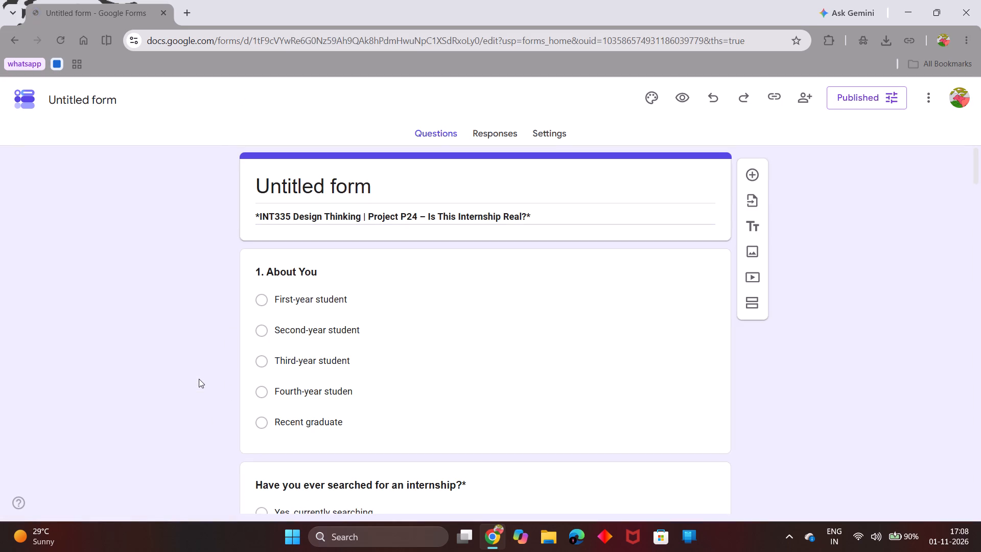
Open a new browser tab and start a Google search.
{"action": "left_click", "coordinate": [184, 11]}
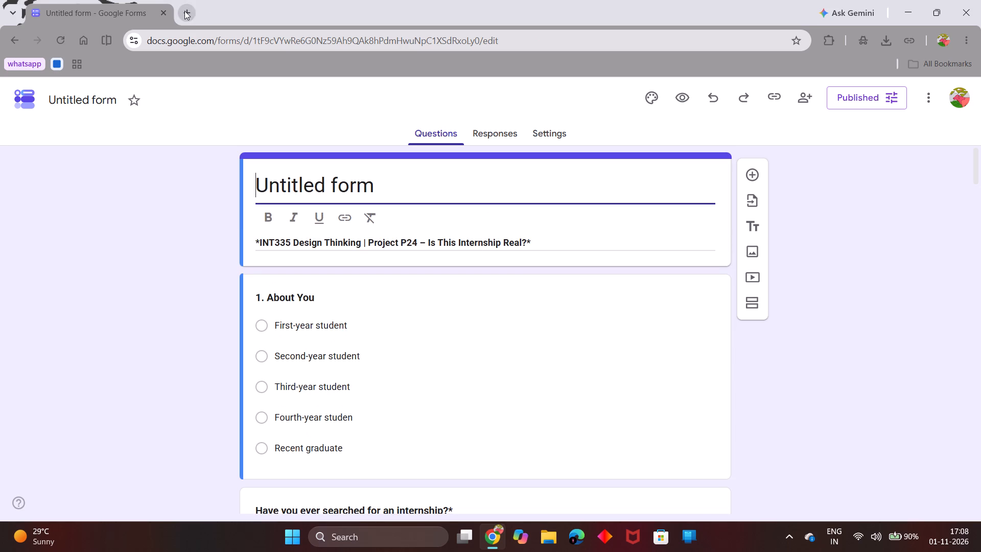
{"action": "left_click", "coordinate": [329, 245]}
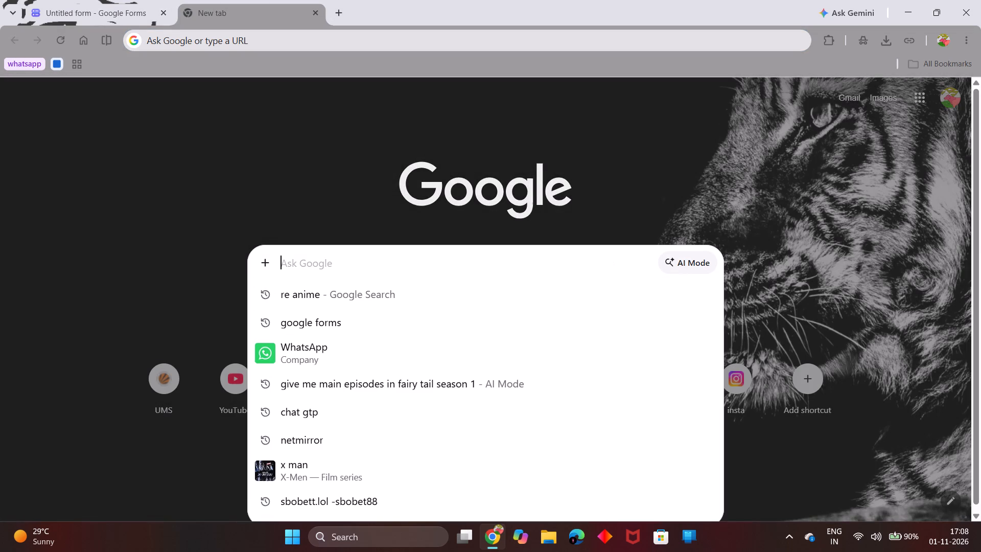
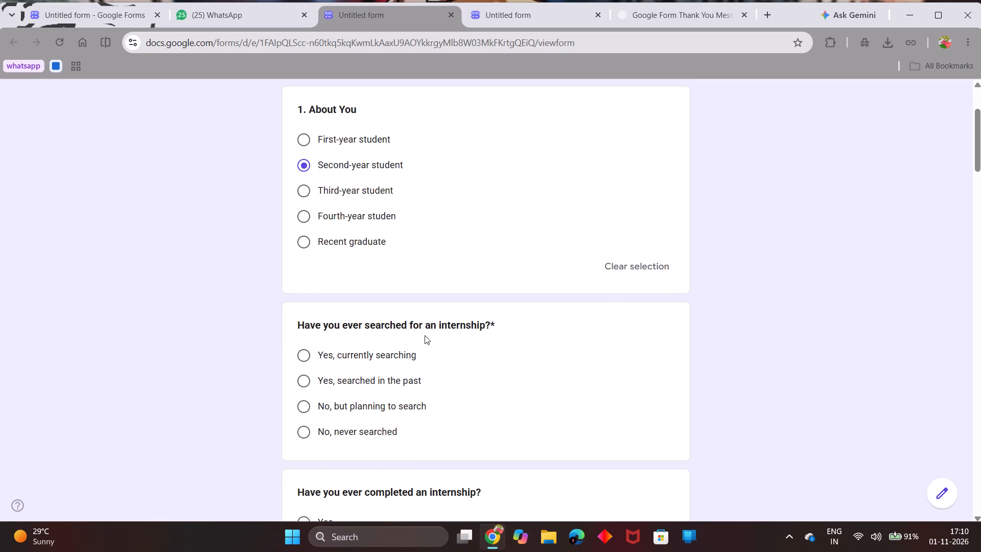
Answer the internship search question with "Yes, currently searching" and the completed internship question with "No".
{"action": "left_click", "coordinate": [365, 359]}
{"action": "scroll", "coordinate": [394, 369], "scroll_direction": "down", "scroll_amount": 4}
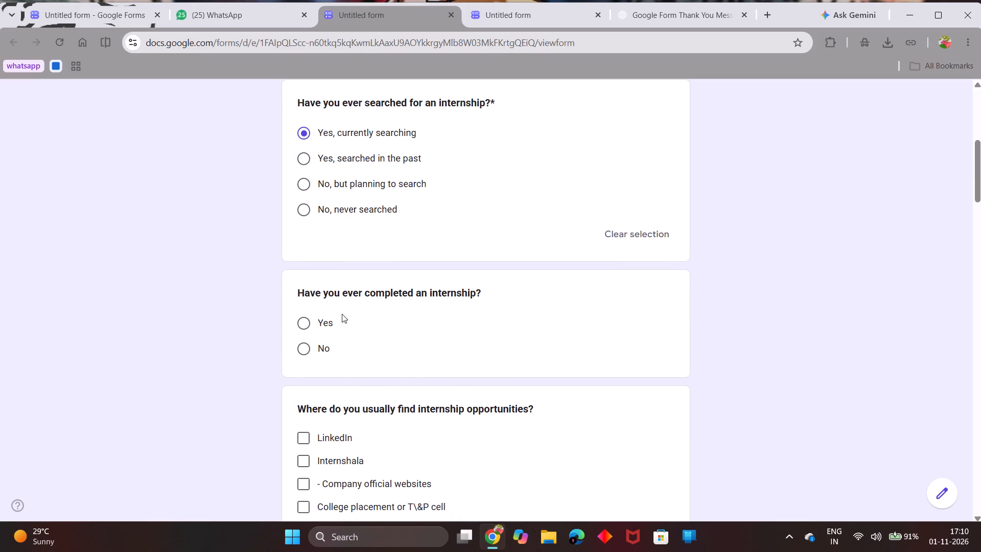
{"action": "left_click", "coordinate": [308, 348]}
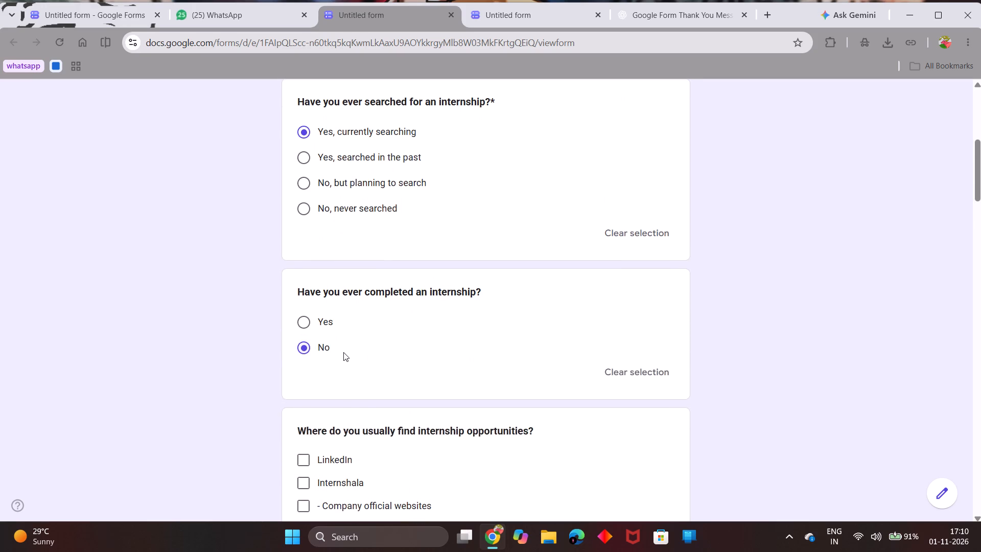
Select Internshala, Company official websites, and Friends or seniors as the usual sources of internship opportunities.
{"action": "scroll", "coordinate": [343, 352], "scroll_direction": "down", "scroll_amount": 3}
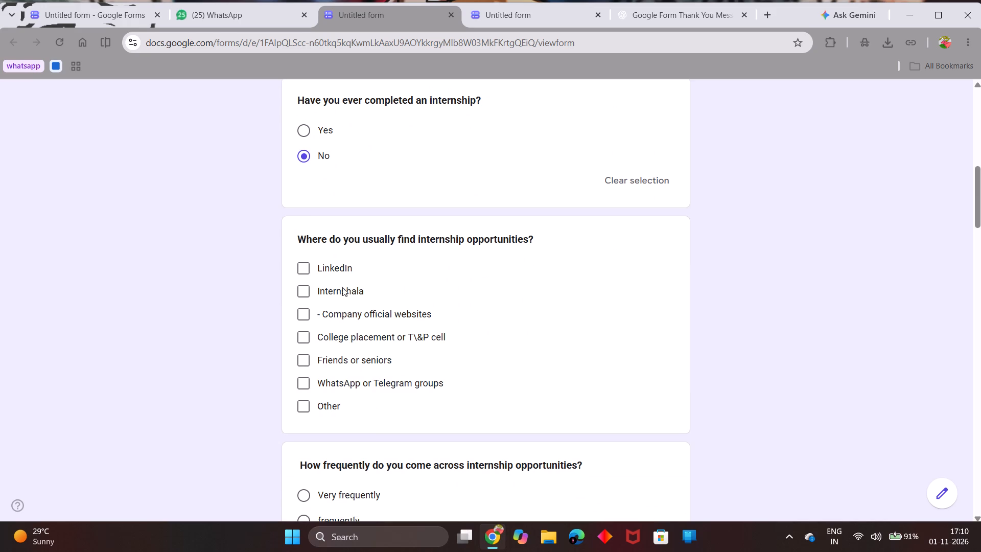
{"action": "left_click", "coordinate": [330, 293]}
{"action": "left_click", "coordinate": [372, 310]}
{"action": "left_click", "coordinate": [336, 360]}
Answer the question on how frequently internship opportunities are come across with "Rarely".
{"action": "scroll", "coordinate": [370, 372], "scroll_direction": "down", "scroll_amount": 2}
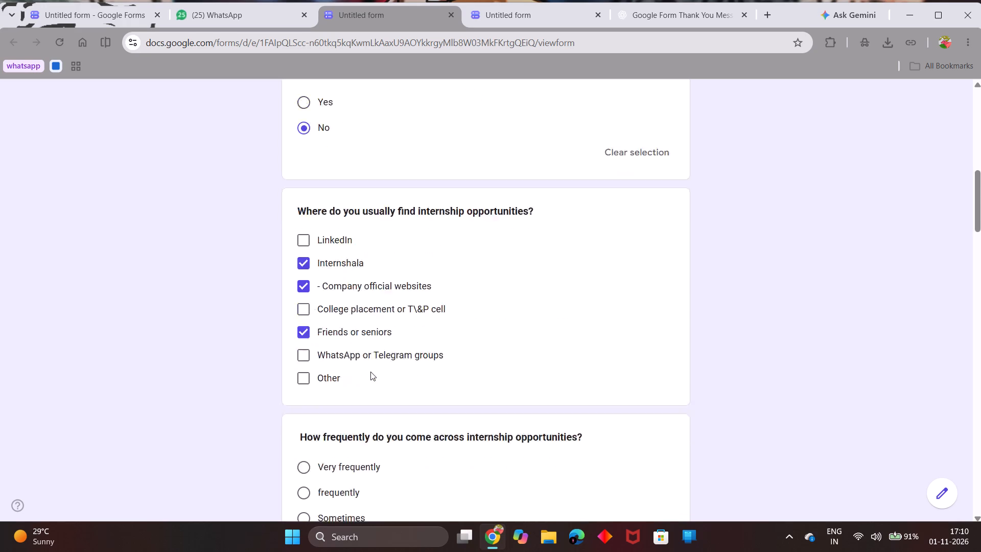
{"action": "scroll", "coordinate": [370, 372], "scroll_direction": "down", "scroll_amount": 4}
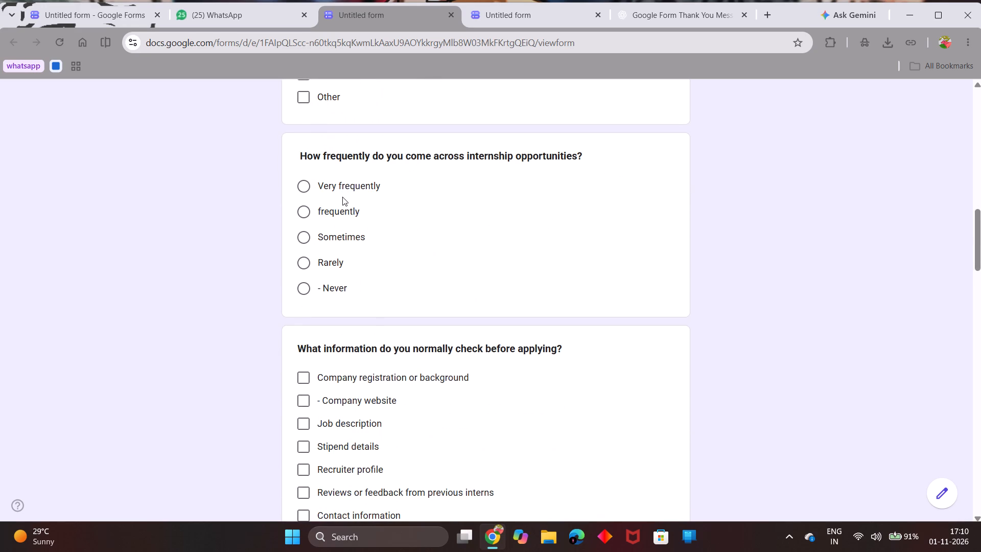
{"action": "left_click", "coordinate": [336, 259]}
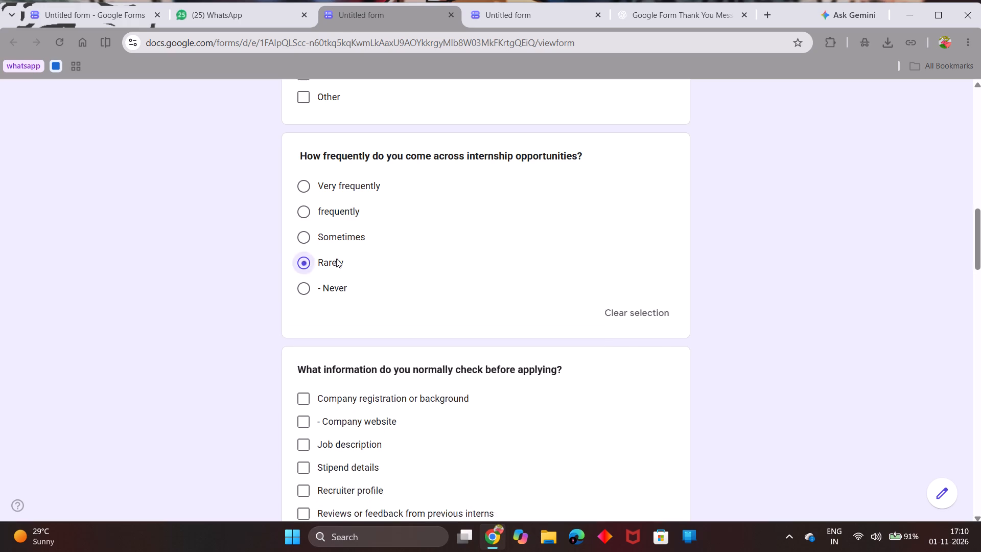
Select Job description, Company registration or background, and Reviews or feedback from previous interns as the information checked before applying.
{"action": "scroll", "coordinate": [385, 274], "scroll_direction": "down", "scroll_amount": 5}
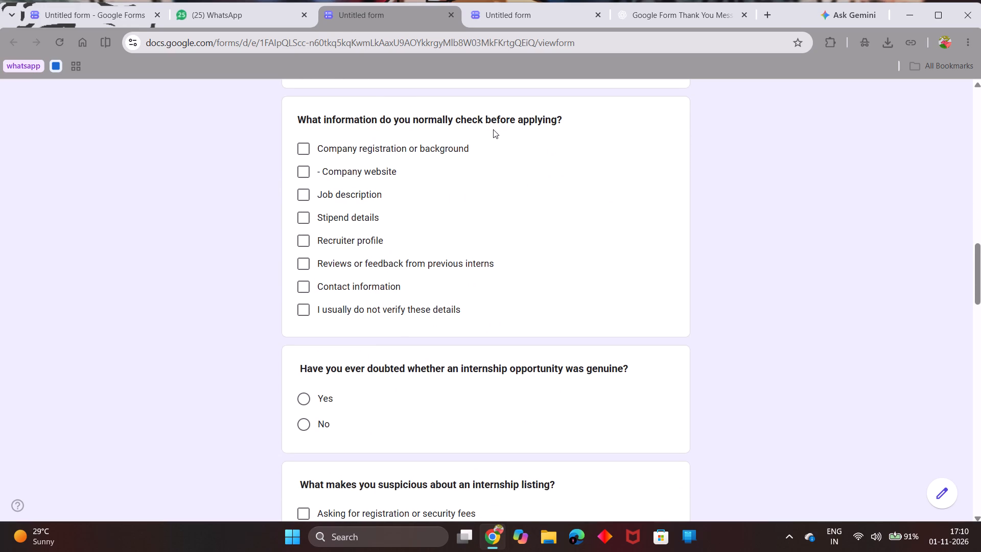
{"action": "left_click", "coordinate": [352, 188]}
{"action": "left_click", "coordinate": [374, 144]}
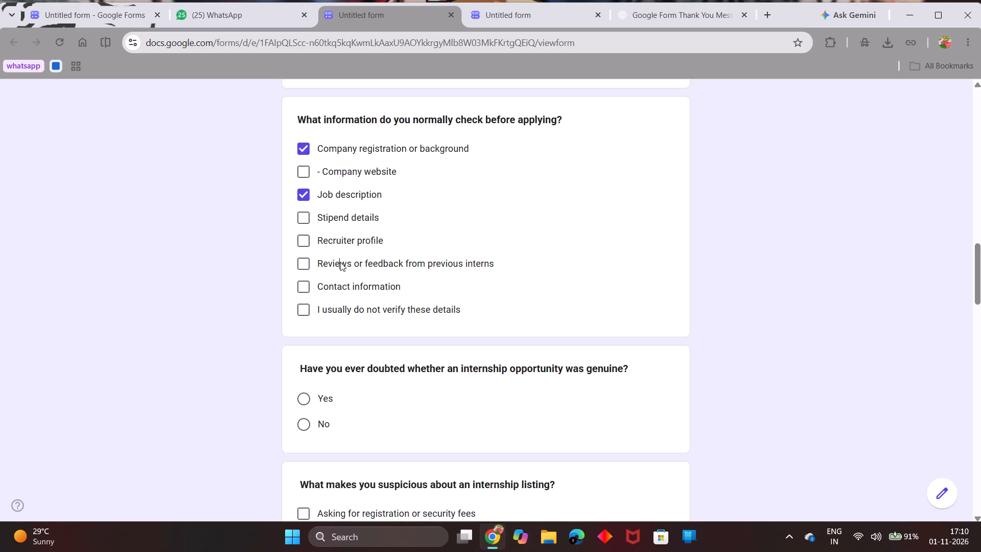
{"action": "left_click", "coordinate": [340, 262]}
Answer "Yes" to having doubted an opportunity, and mark registration or security fees and unusually high stipends as suspicious.
{"action": "scroll", "coordinate": [363, 389], "scroll_direction": "down", "scroll_amount": 1}
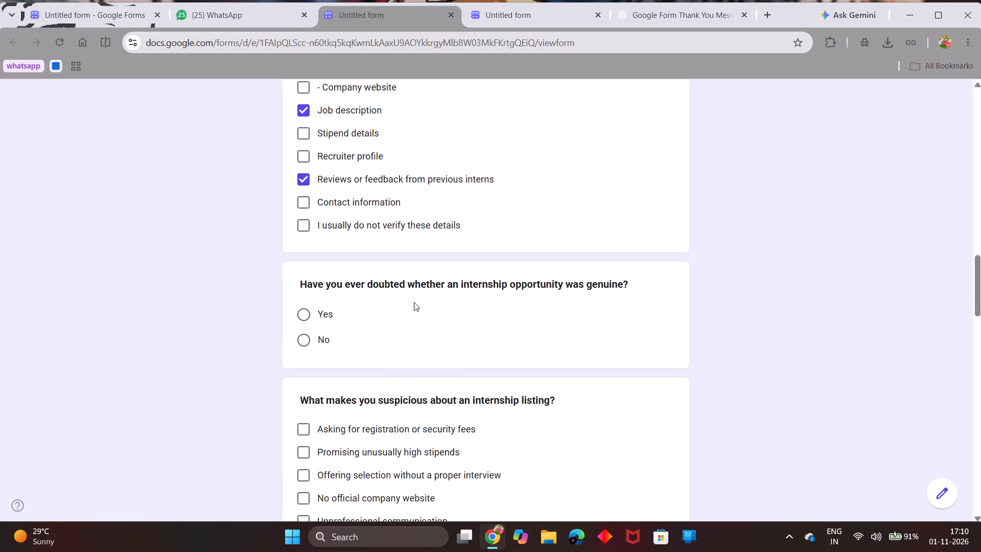
{"action": "left_click", "coordinate": [320, 315]}
{"action": "scroll", "coordinate": [398, 343], "scroll_direction": "down", "scroll_amount": 3}
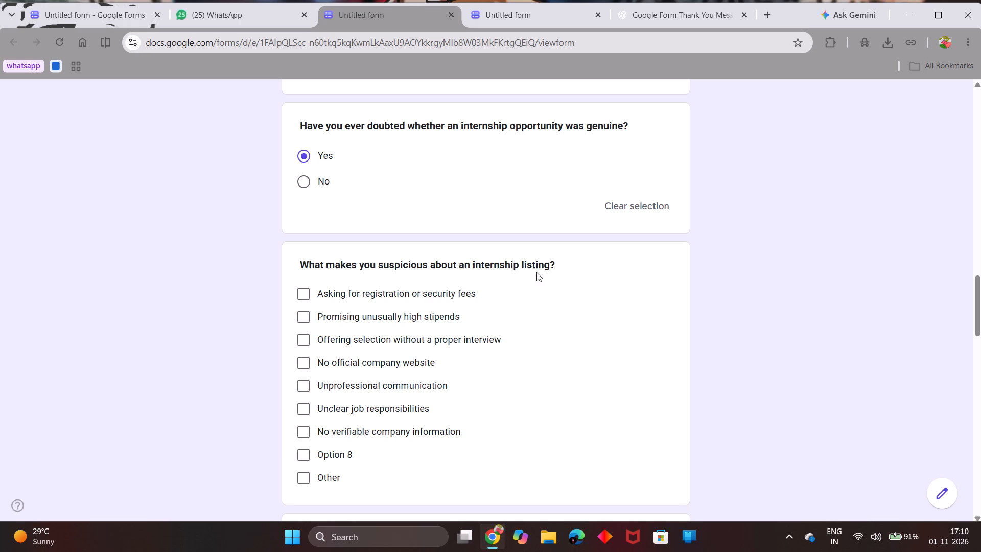
{"action": "left_click", "coordinate": [337, 296]}
{"action": "left_click", "coordinate": [331, 314]}
Answer "No" to encountering an internship that asked for money and rate confidence in identifying genuine internships as 2.
{"action": "scroll", "coordinate": [329, 386], "scroll_direction": "down", "scroll_amount": 5}
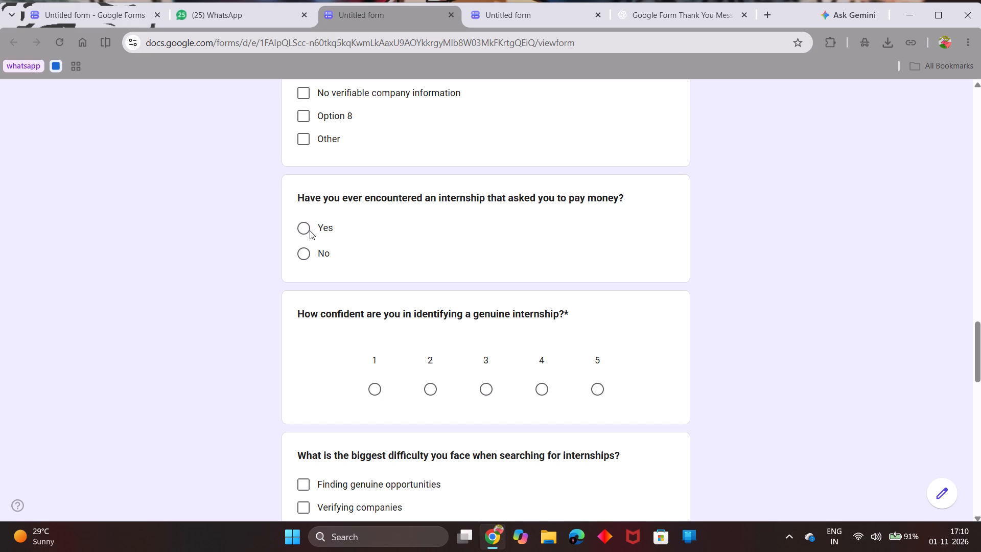
{"action": "left_click", "coordinate": [302, 255]}
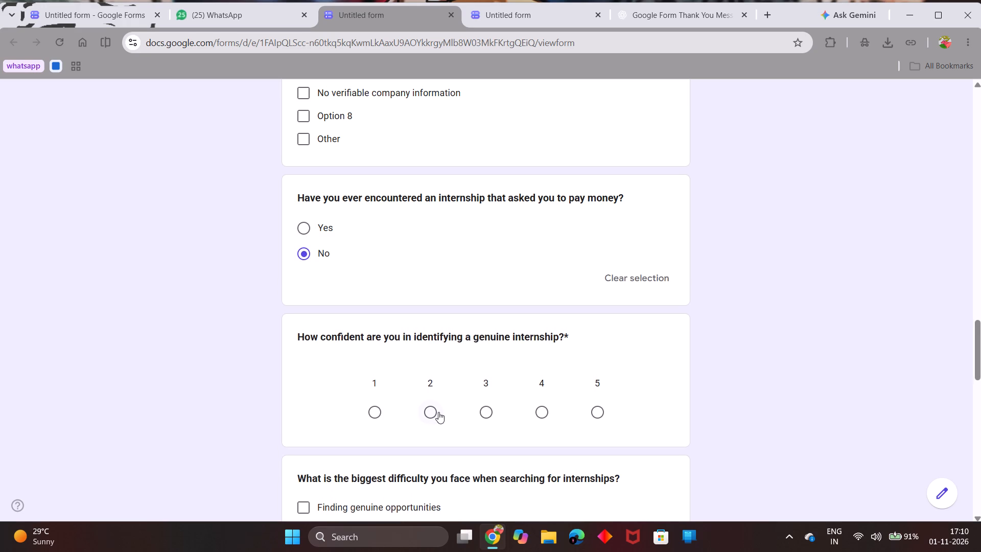
{"action": "left_click", "coordinate": [438, 411]}
Select Finding genuine opportunities, Verifying companies, and Identifying fake or misleading listings as the biggest search difficulties.
{"action": "scroll", "coordinate": [438, 411], "scroll_direction": "down", "scroll_amount": 5}
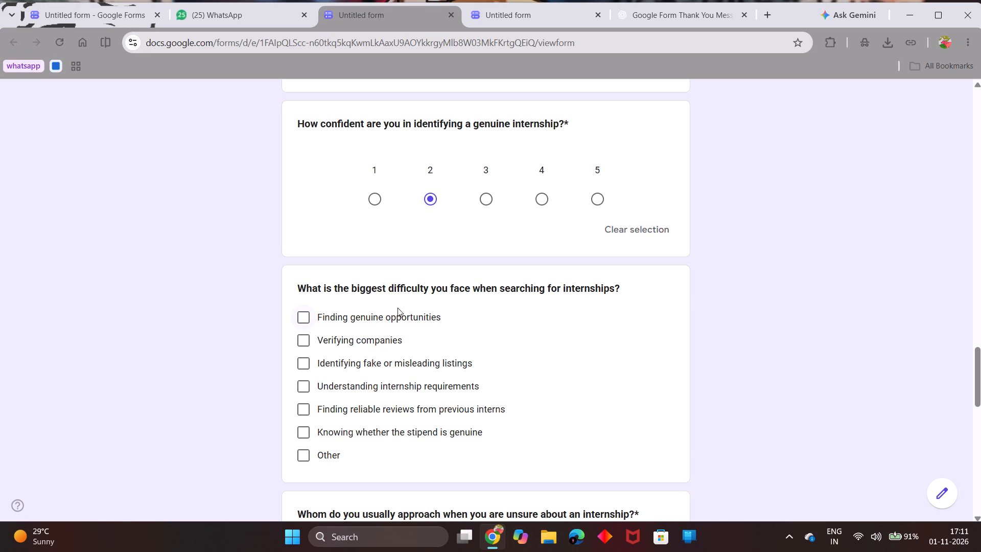
{"action": "left_click", "coordinate": [315, 317]}
{"action": "left_click", "coordinate": [307, 341]}
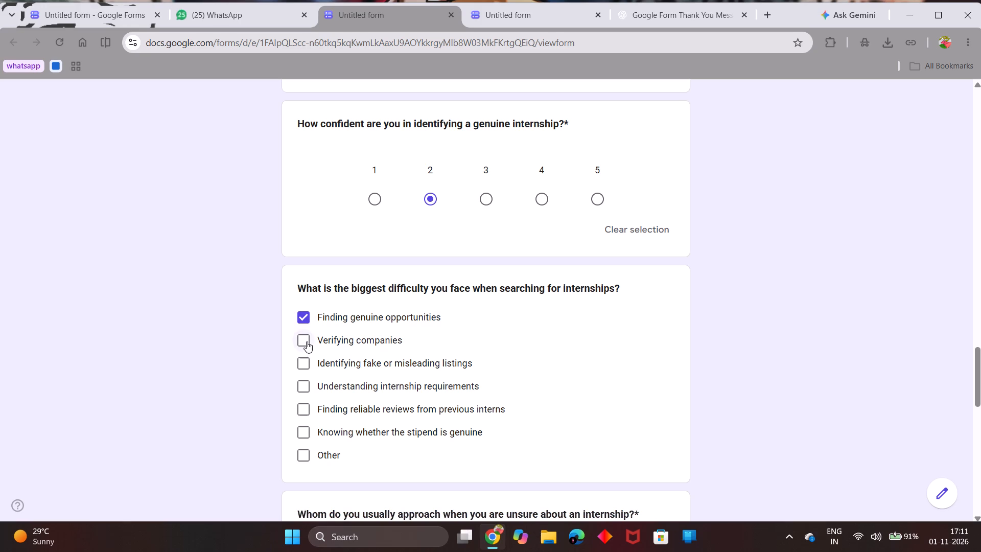
{"action": "left_click", "coordinate": [302, 359]}
Select Friends and Parents or family as the people approached when unsure about an internship.
{"action": "scroll", "coordinate": [335, 350], "scroll_direction": "down", "scroll_amount": 4}
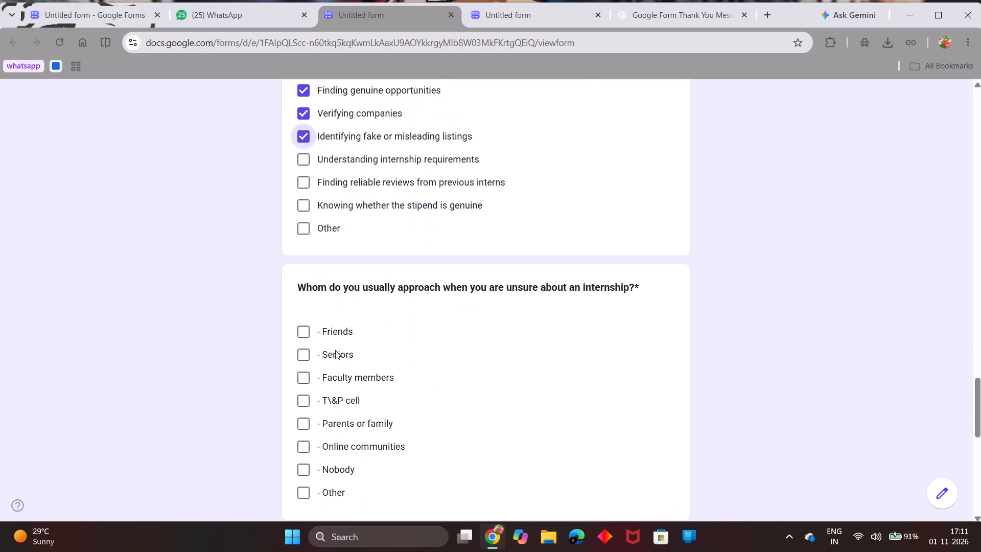
{"action": "scroll", "coordinate": [335, 350], "scroll_direction": "down", "scroll_amount": 1}
{"action": "left_click", "coordinate": [306, 260]}
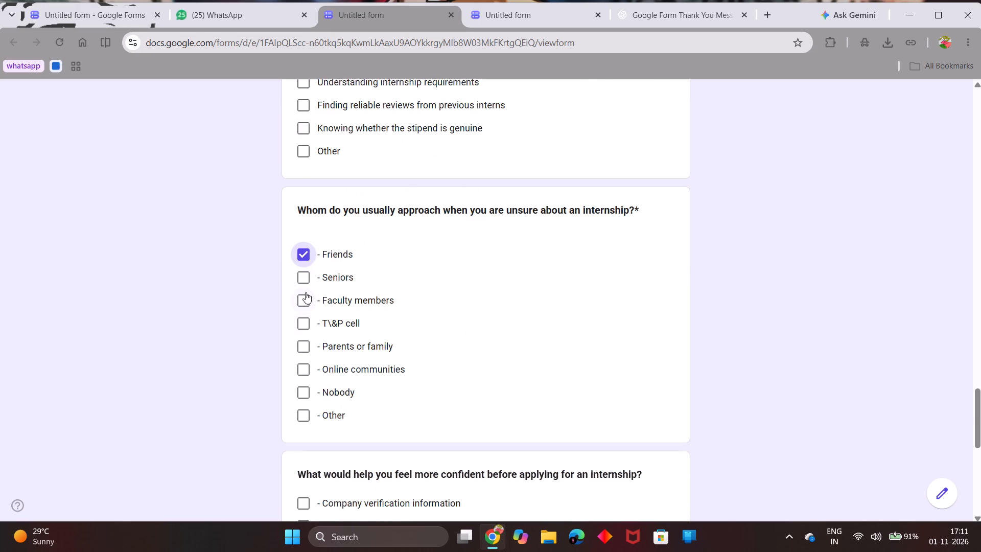
{"action": "left_click", "coordinate": [298, 350]}
Select Company verification information as what would increase confidence before applying for an internship.
{"action": "scroll", "coordinate": [323, 354], "scroll_direction": "down", "scroll_amount": 1}
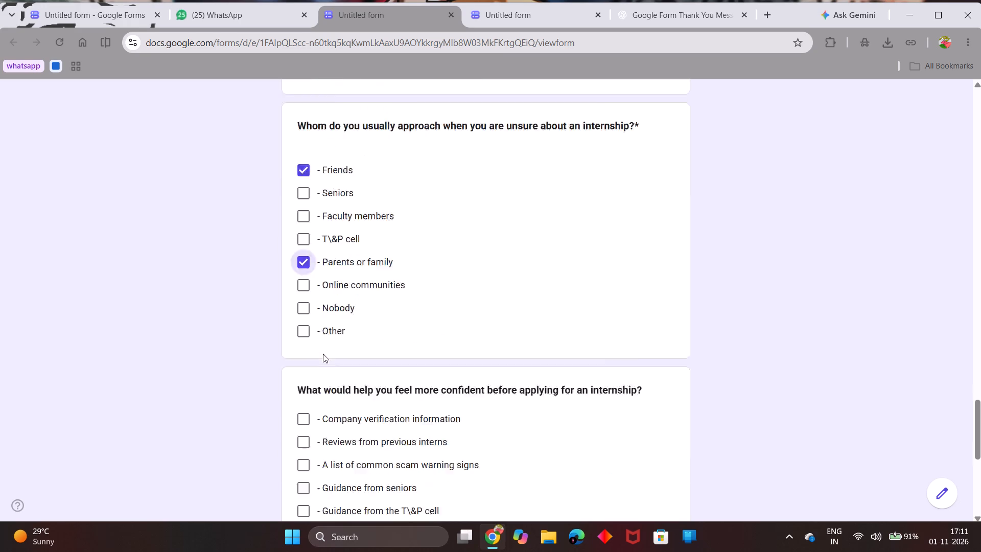
{"action": "scroll", "coordinate": [323, 354], "scroll_direction": "down", "scroll_amount": 3}
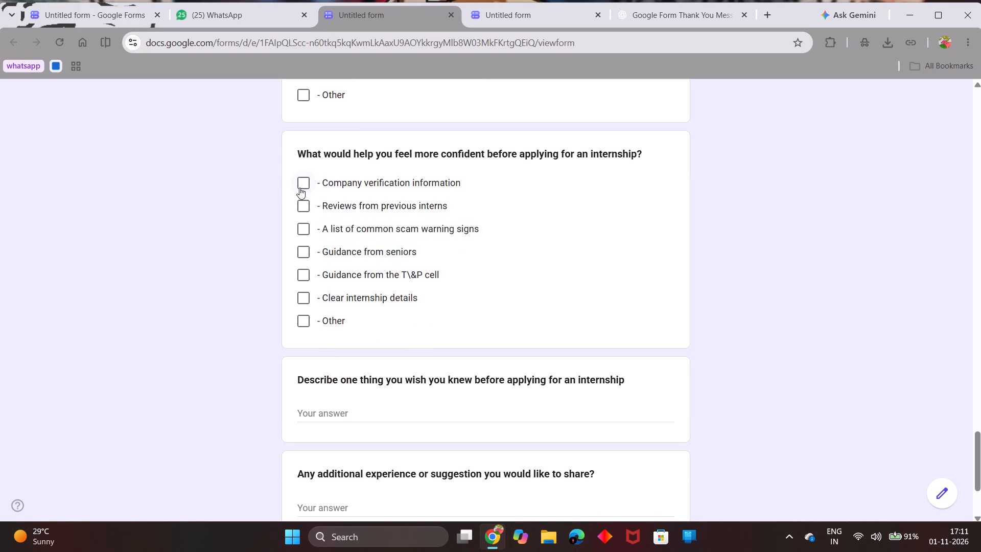
{"action": "left_click", "coordinate": [299, 188]}
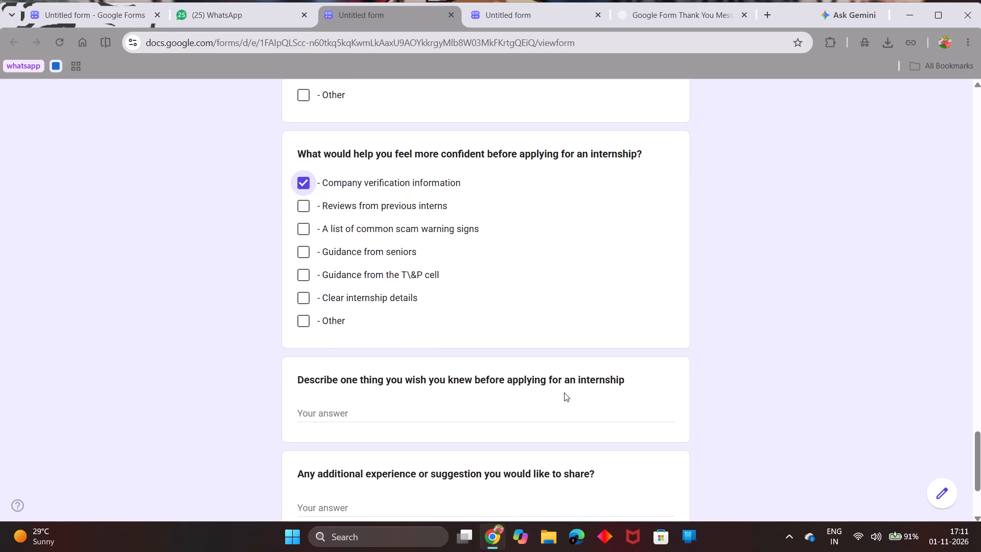
Enter "yes" for the thing wished known before applying and "no" for additional suggestions, and submit the response.
{"action": "left_click", "coordinate": [484, 415]}
{"action": "type", "text": "yes"}
{"action": "scroll", "coordinate": [484, 415], "scroll_direction": "down", "scroll_amount": 2}
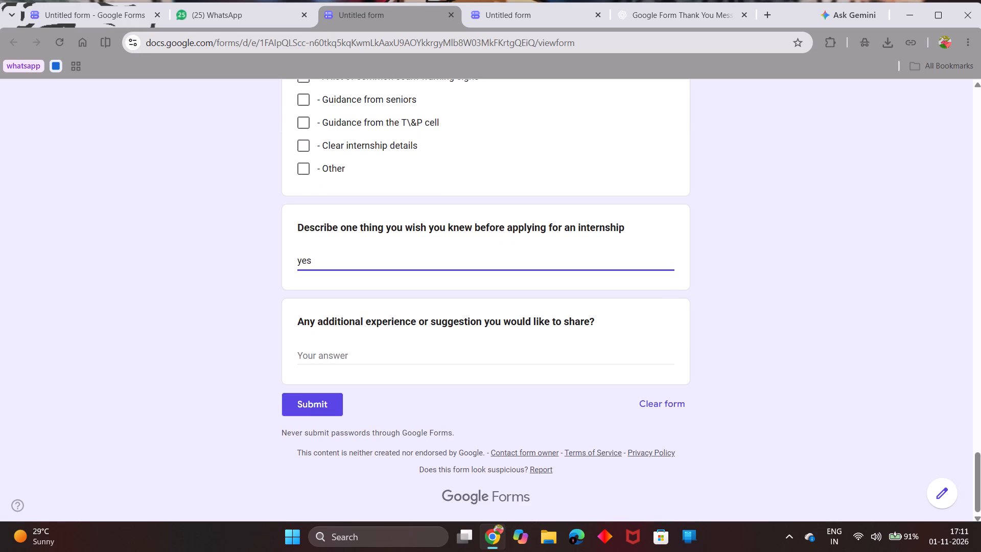
{"action": "left_click", "coordinate": [457, 357]}
{"action": "type", "text": "no"}
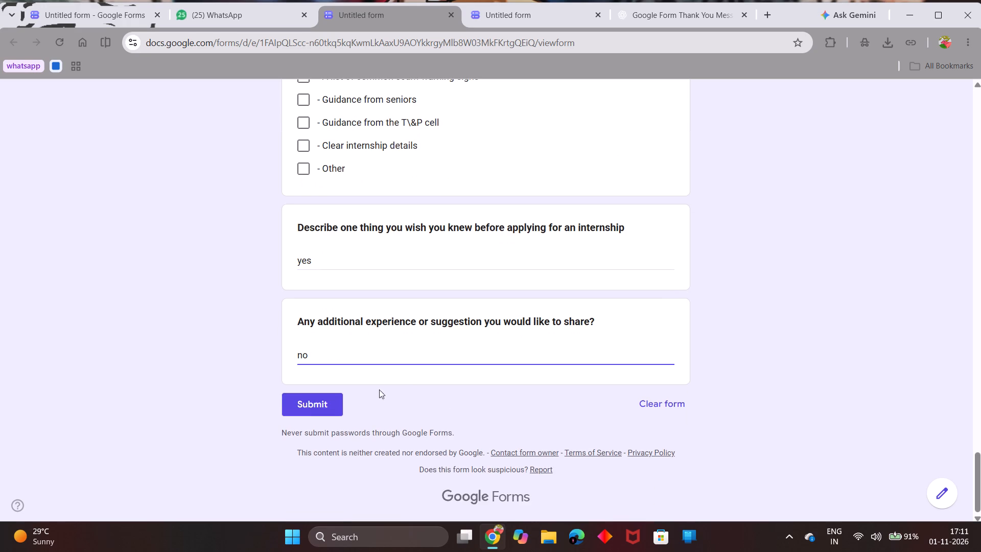
{"action": "left_click", "coordinate": [308, 396]}
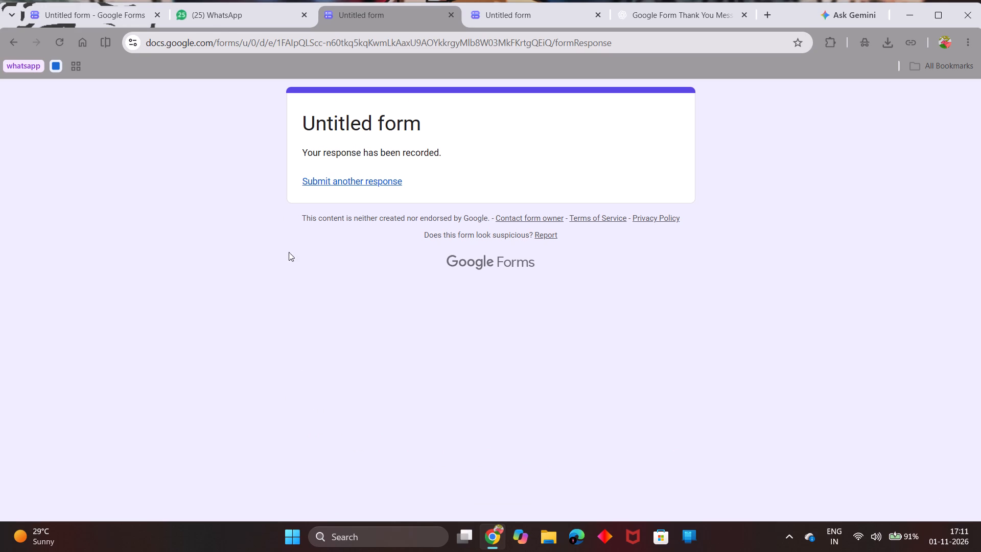
Return to the form editor's tab and go through the Forms home page to the Google Sheets file list.
{"action": "left_click", "coordinate": [125, 16]}
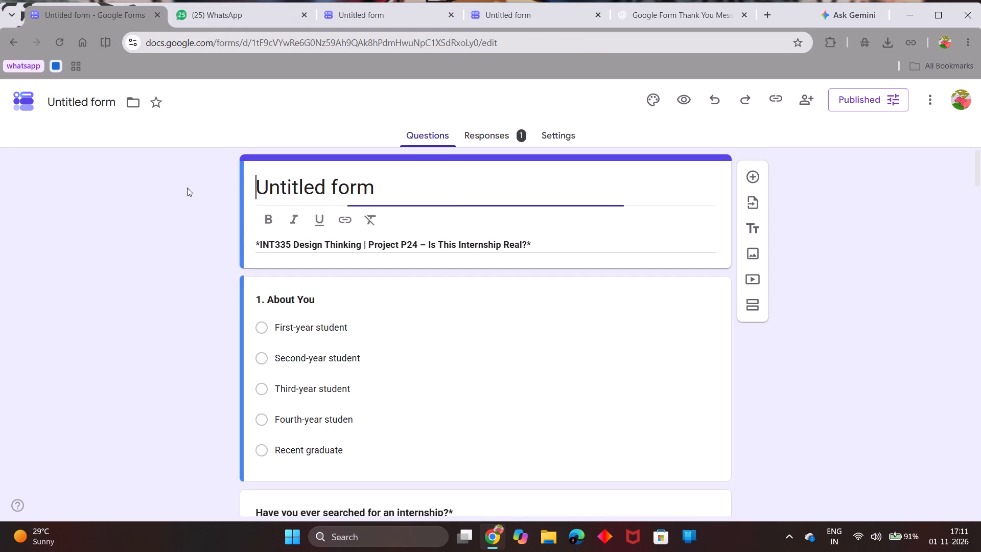
{"action": "left_click", "coordinate": [34, 106]}
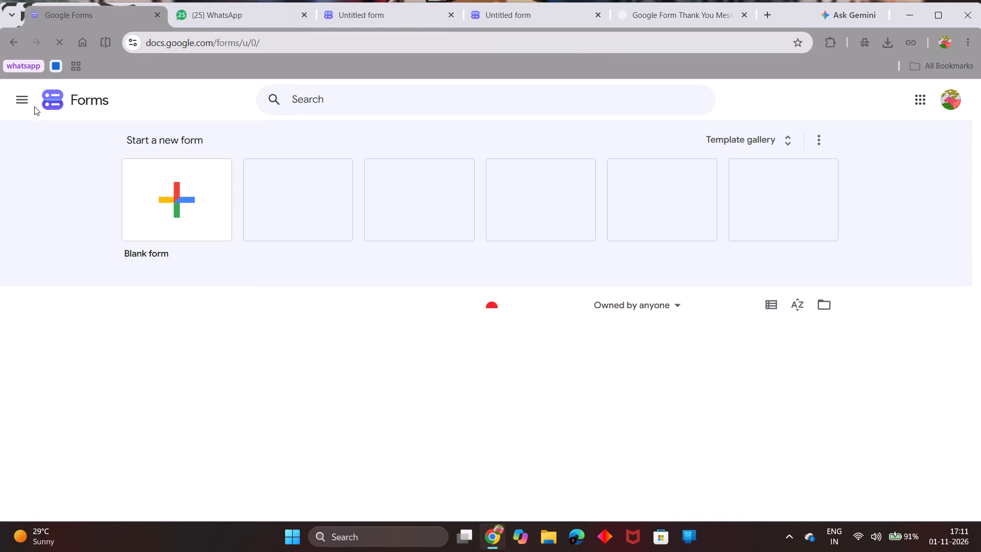
{"action": "left_click", "coordinate": [21, 103]}
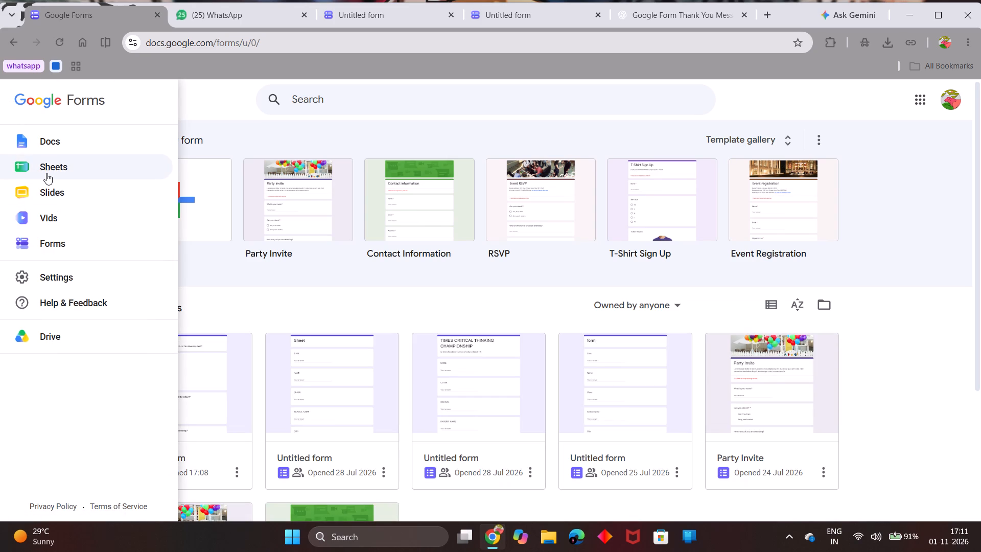
{"action": "left_click", "coordinate": [46, 173]}
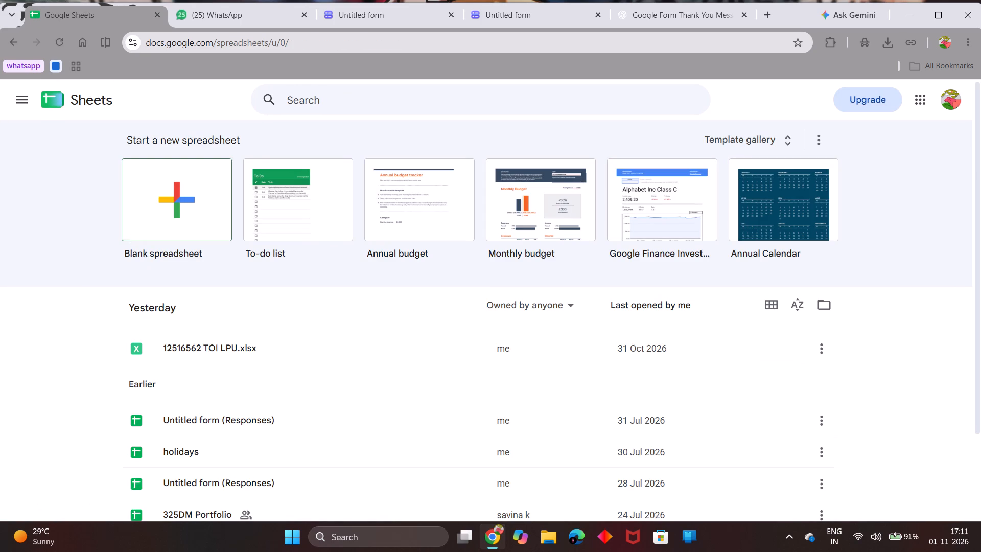
Open the "Untitled form (Responses)" spreadsheet dated 31 Jul 2026, look through its rows, and return to the file list.
{"action": "double_click", "coordinate": [194, 423]}
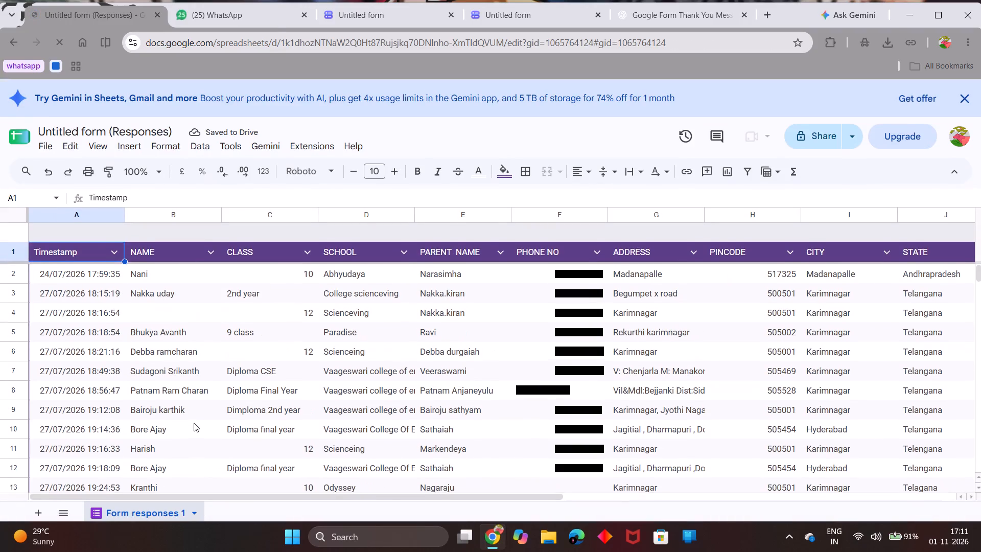
{"action": "scroll", "coordinate": [194, 423], "scroll_direction": "down", "scroll_amount": 4}
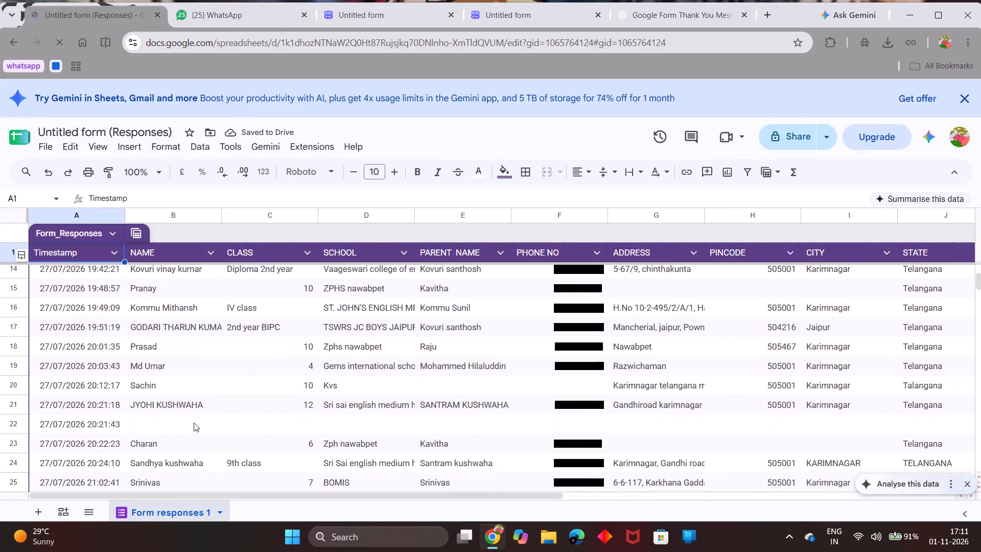
{"action": "scroll", "coordinate": [194, 423], "scroll_direction": "down", "scroll_amount": 5}
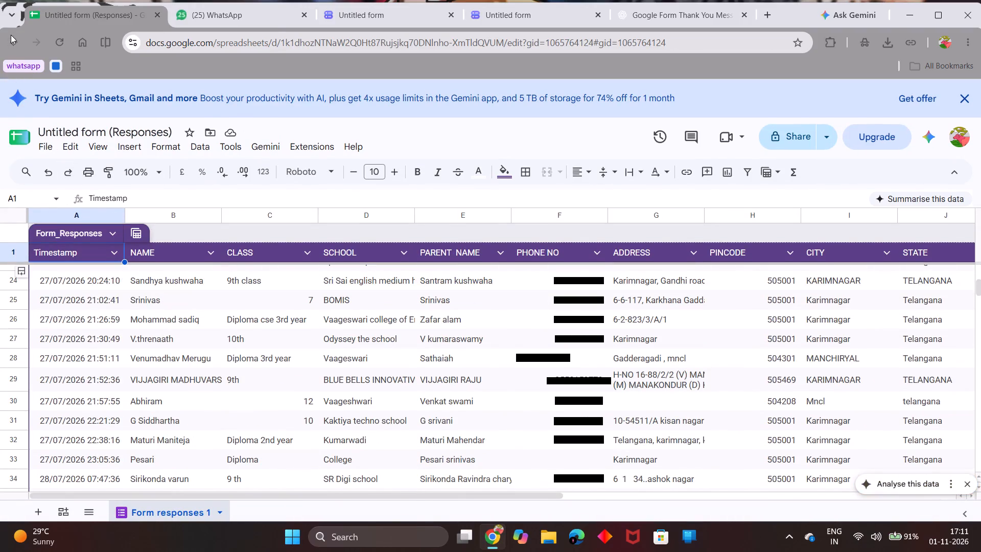
{"action": "left_click", "coordinate": [11, 34]}
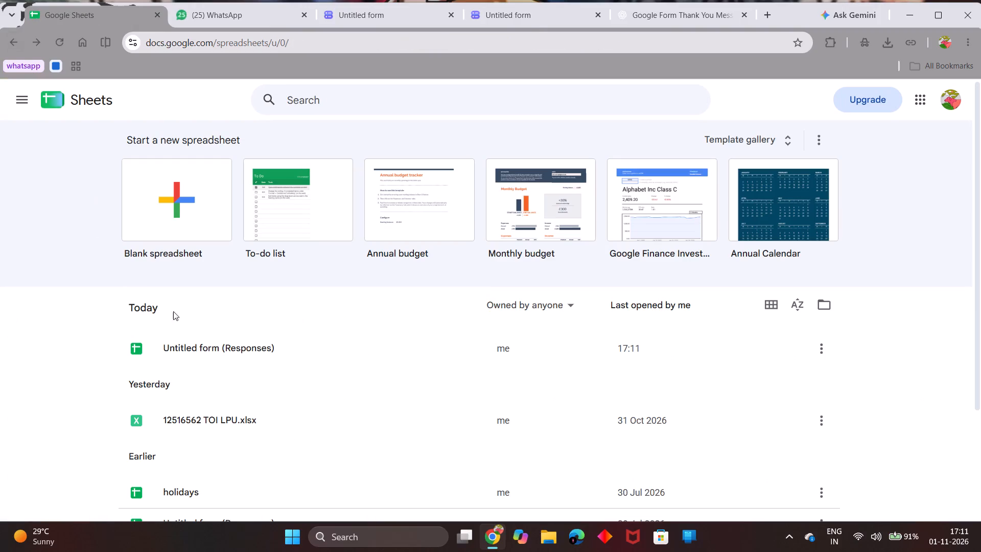
Open today's "Untitled form (Responses)" spreadsheet, dismiss the Gemini offer banner, check its rows, and return to the file list.
{"action": "double_click", "coordinate": [207, 339]}
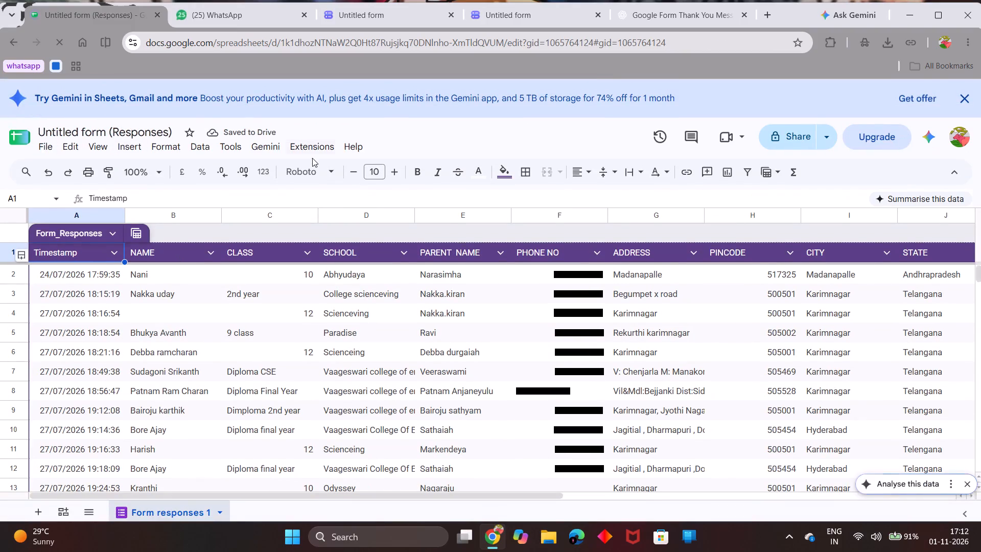
{"action": "left_click", "coordinate": [962, 102]}
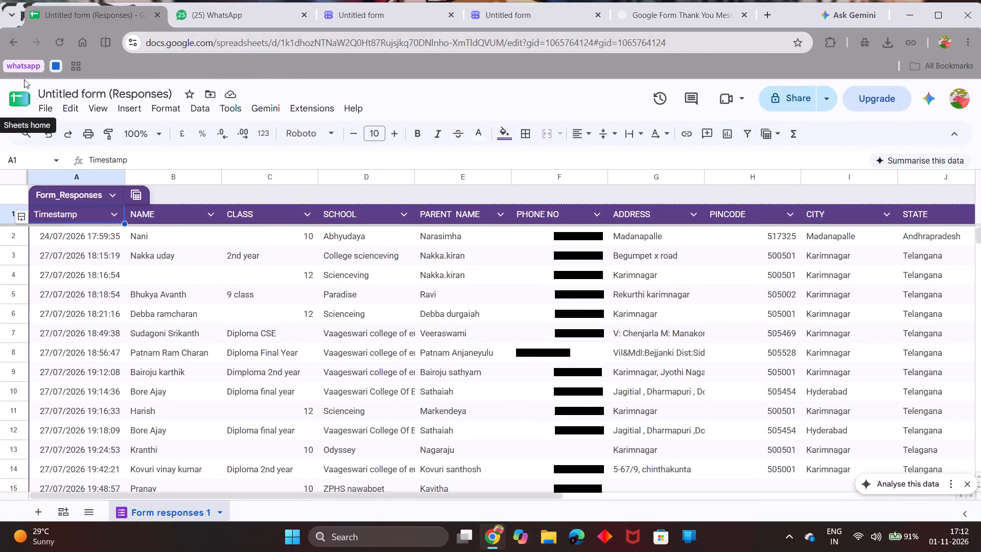
{"action": "left_click", "coordinate": [16, 104]}
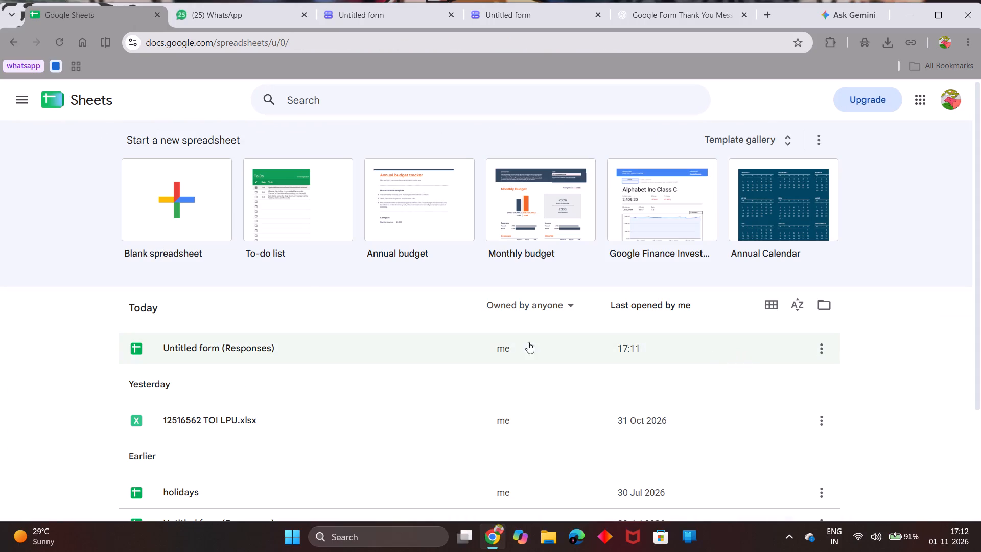
Rename today's "Untitled form (Responses)" spreadsheet in the file list to "int".
{"action": "left_click", "coordinate": [819, 341]}
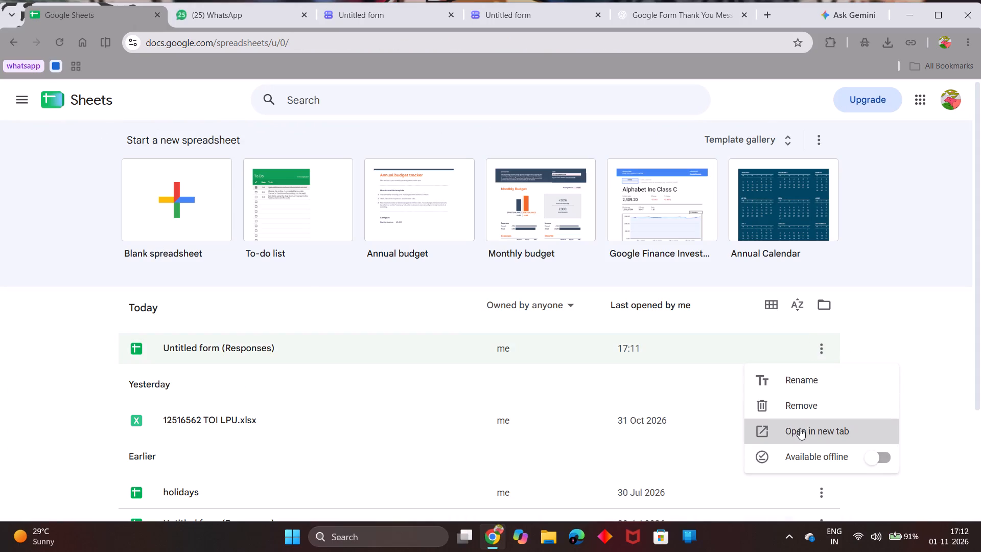
{"action": "left_click", "coordinate": [761, 377]}
{"action": "key", "text": "BackSpace"}
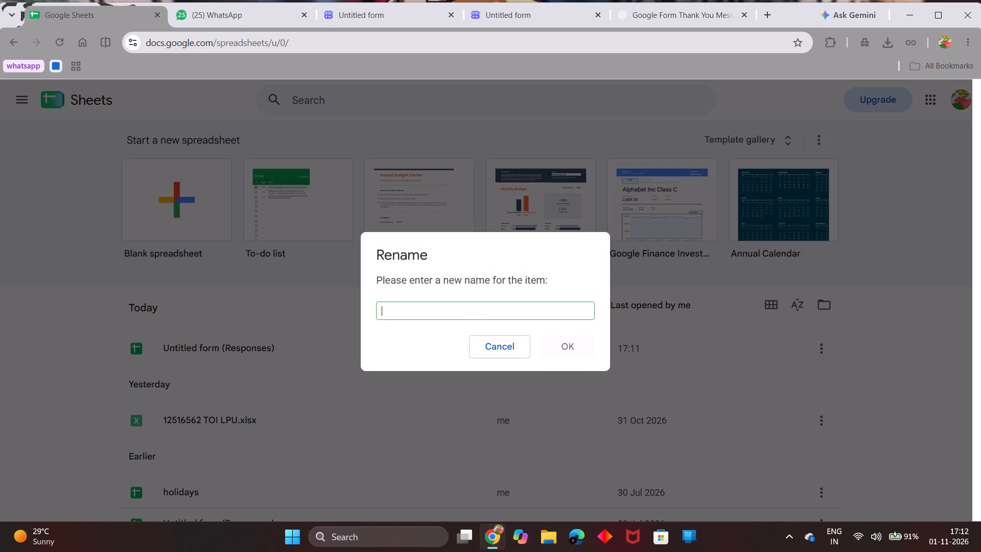
{"action": "type", "text": "int"}
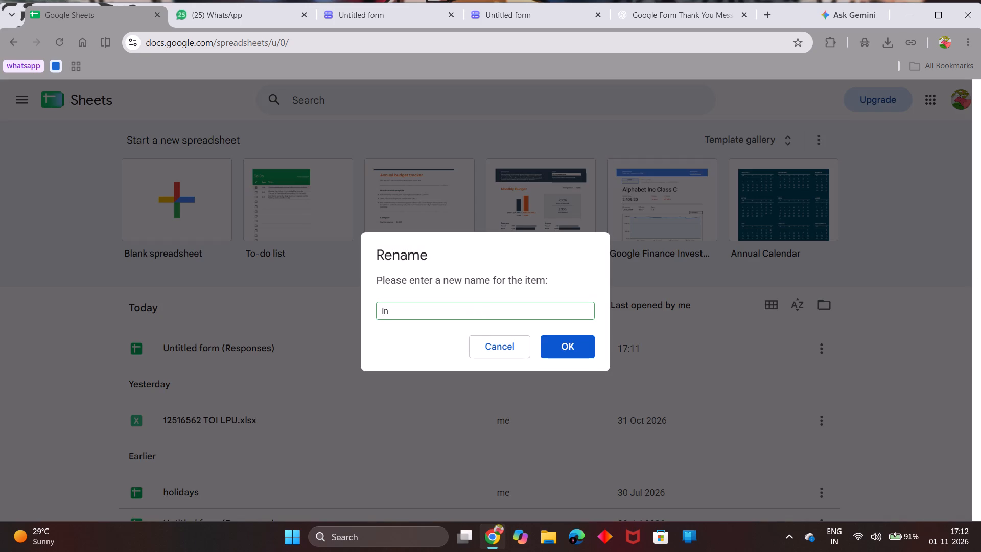
{"action": "left_click", "coordinate": [586, 349]}
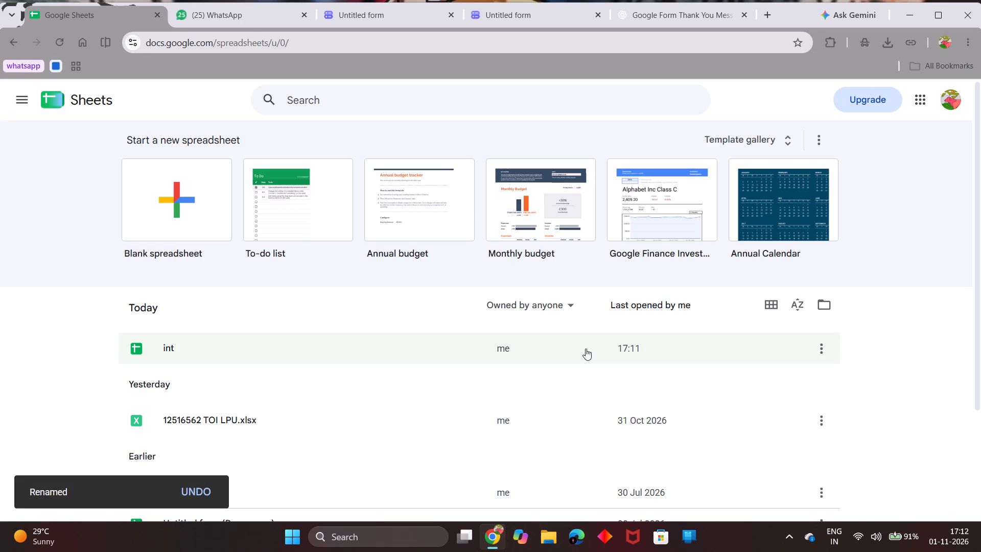
Open the "int" spreadsheet and look through its form response rows for the survey's response.
{"action": "double_click", "coordinate": [153, 349]}
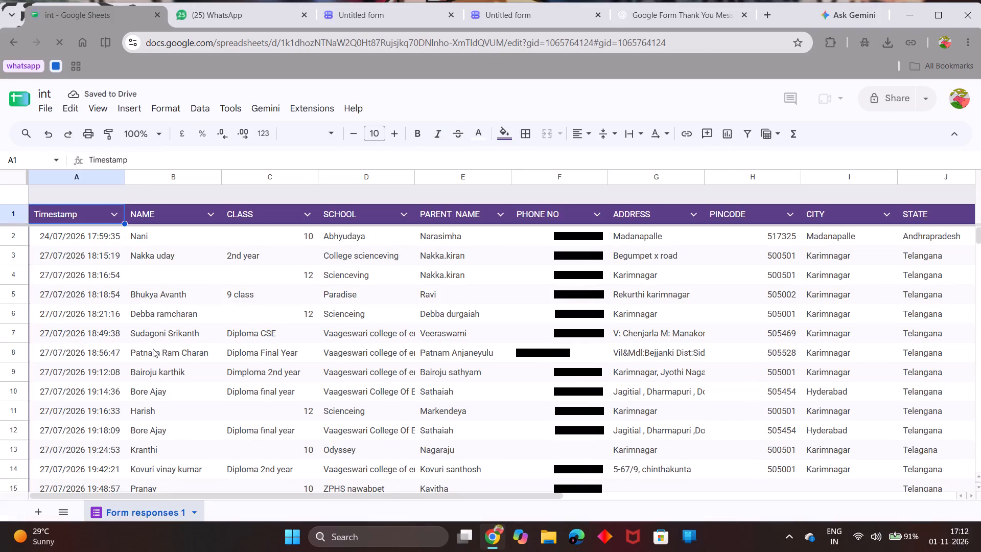
{"action": "scroll", "coordinate": [297, 352], "scroll_direction": "down", "scroll_amount": 13}
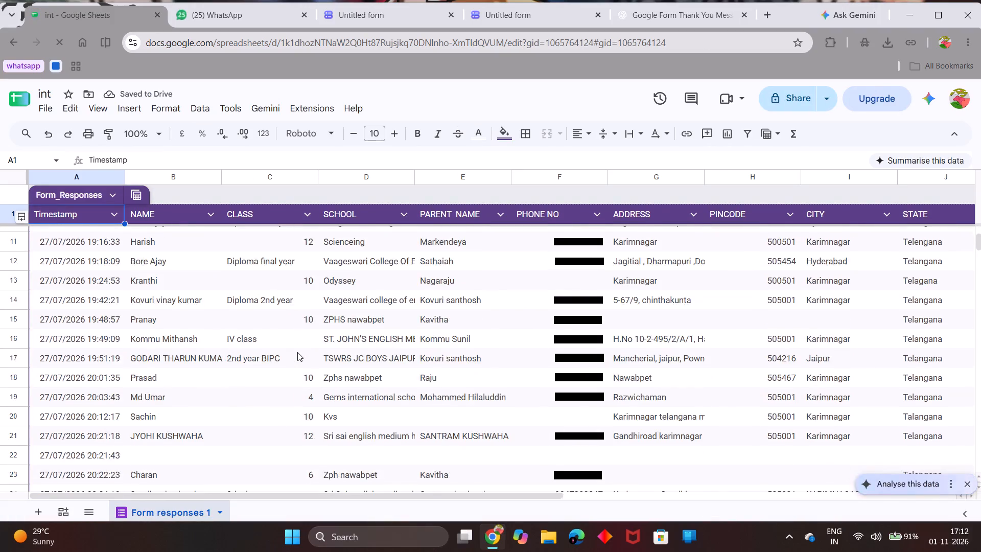
{"action": "scroll", "coordinate": [297, 352], "scroll_direction": "down", "scroll_amount": 17}
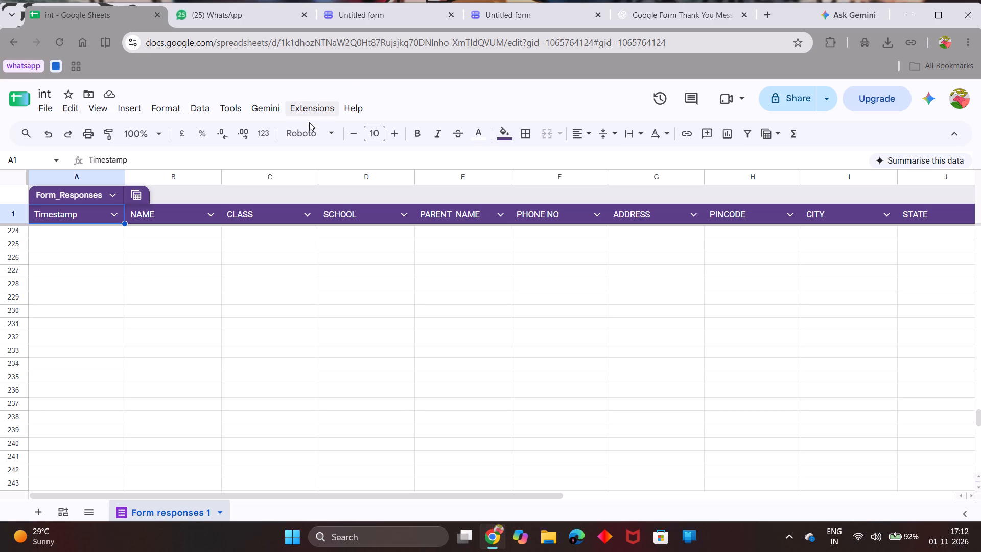
Open the recent file "int" from within the spreadsheet and check its first response rows.
{"action": "left_click", "coordinate": [48, 109]}
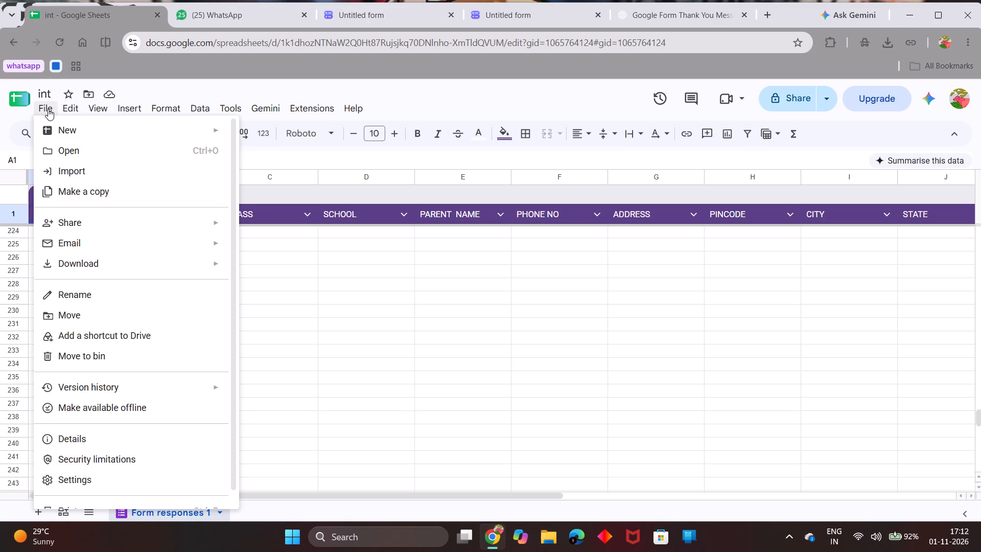
{"action": "left_click", "coordinate": [63, 144]}
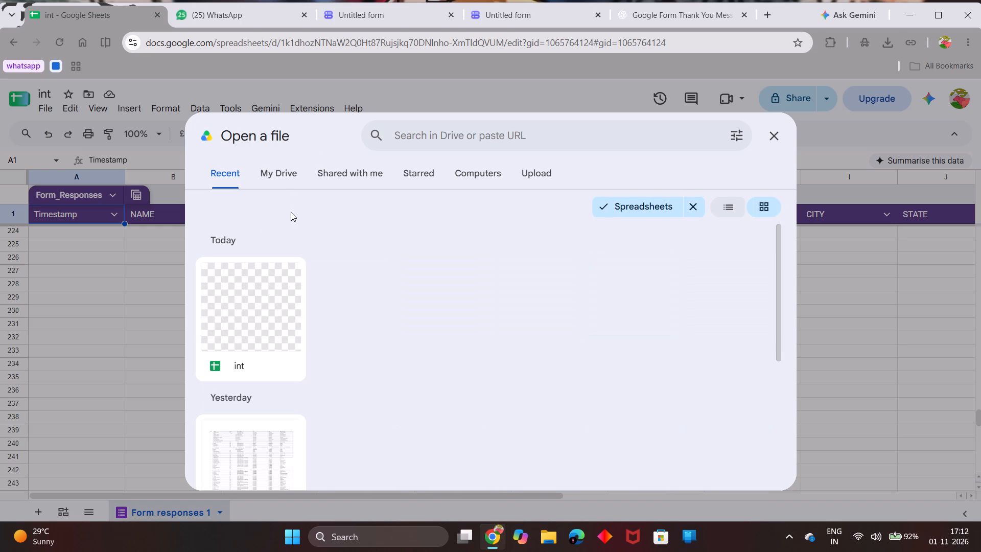
{"action": "left_click", "coordinate": [245, 354]}
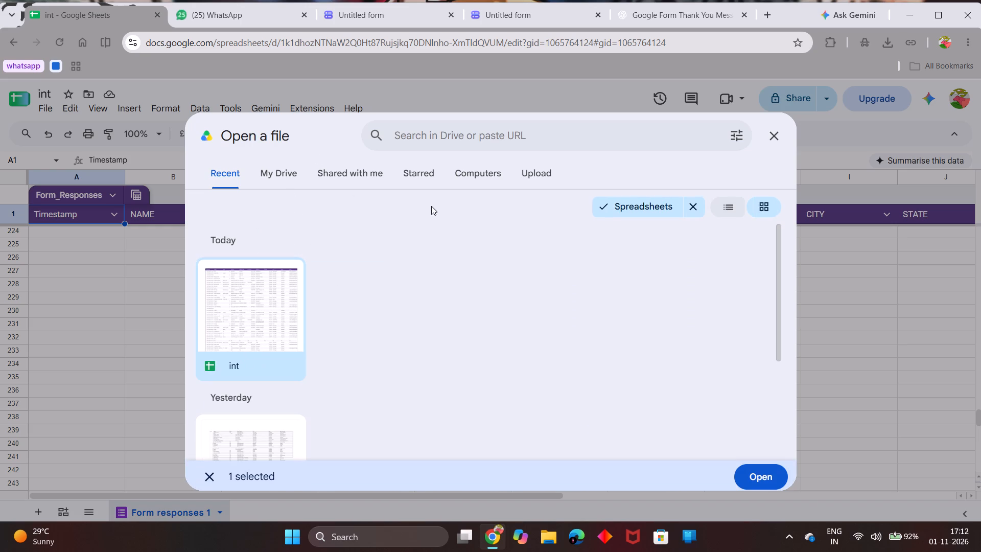
{"action": "left_click", "coordinate": [759, 473]}
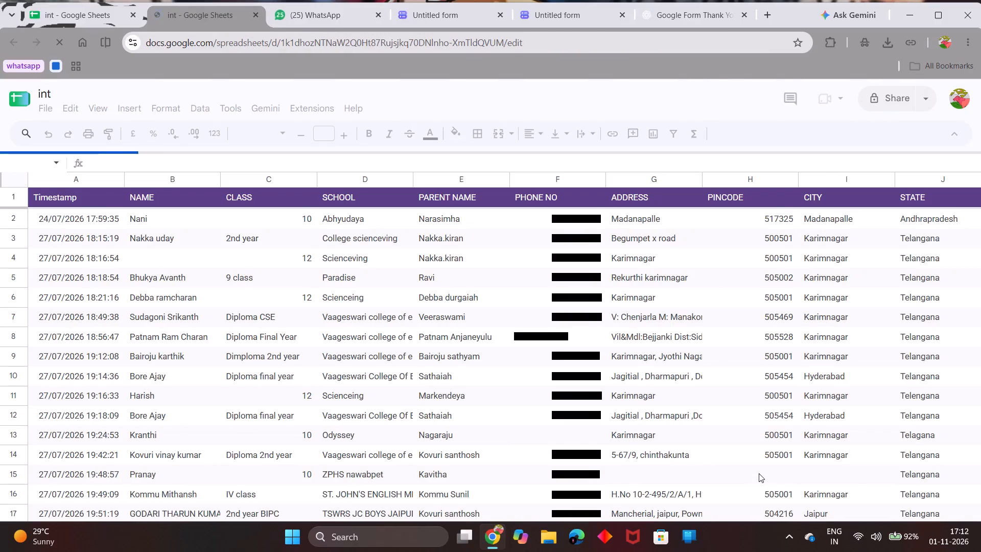
{"action": "scroll", "coordinate": [511, 344], "scroll_direction": "up", "scroll_amount": 9}
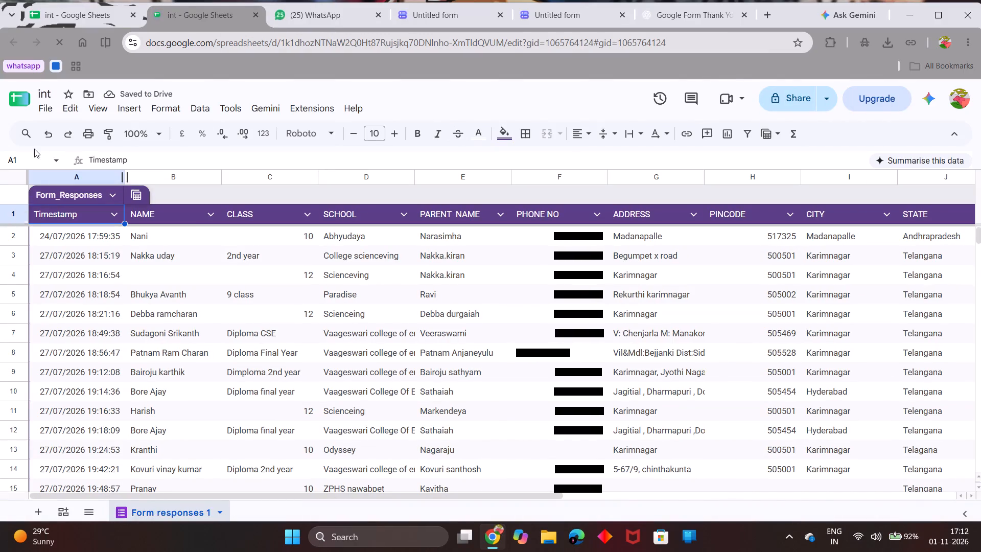
Return to the Sheets file list, look through the recent spreadsheets, and check the ownership filter options.
{"action": "left_click", "coordinate": [18, 104]}
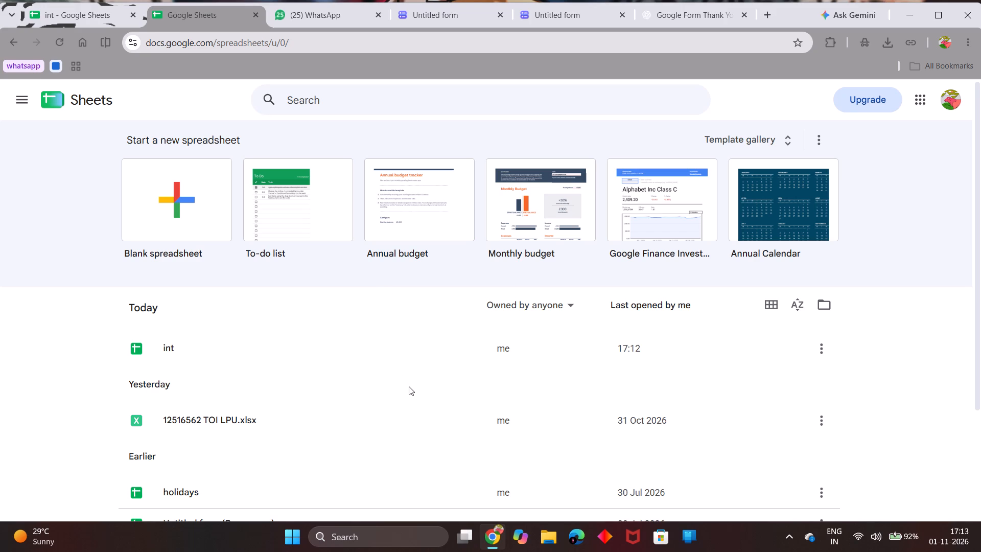
{"action": "scroll", "coordinate": [401, 387], "scroll_direction": "down", "scroll_amount": 2}
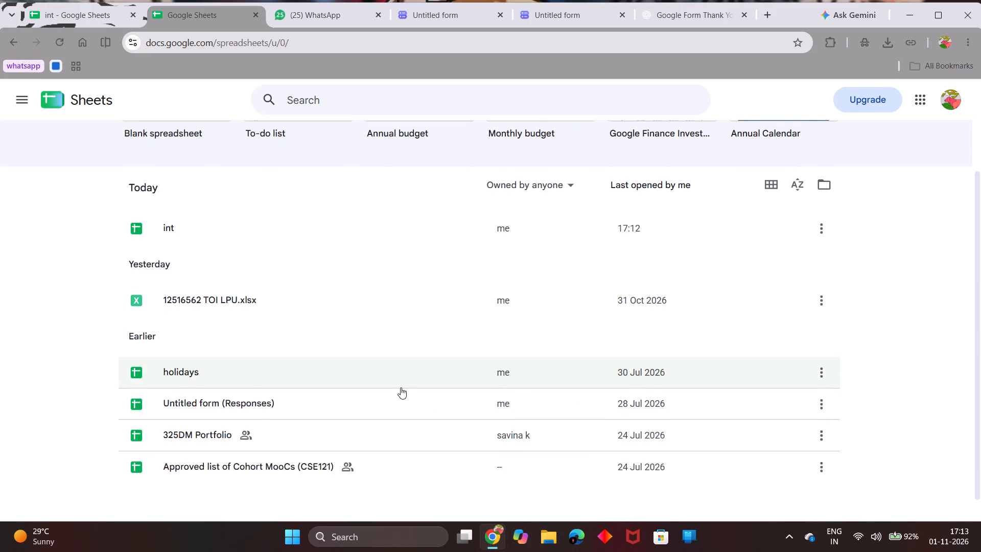
{"action": "scroll", "coordinate": [401, 387], "scroll_direction": "down", "scroll_amount": 1}
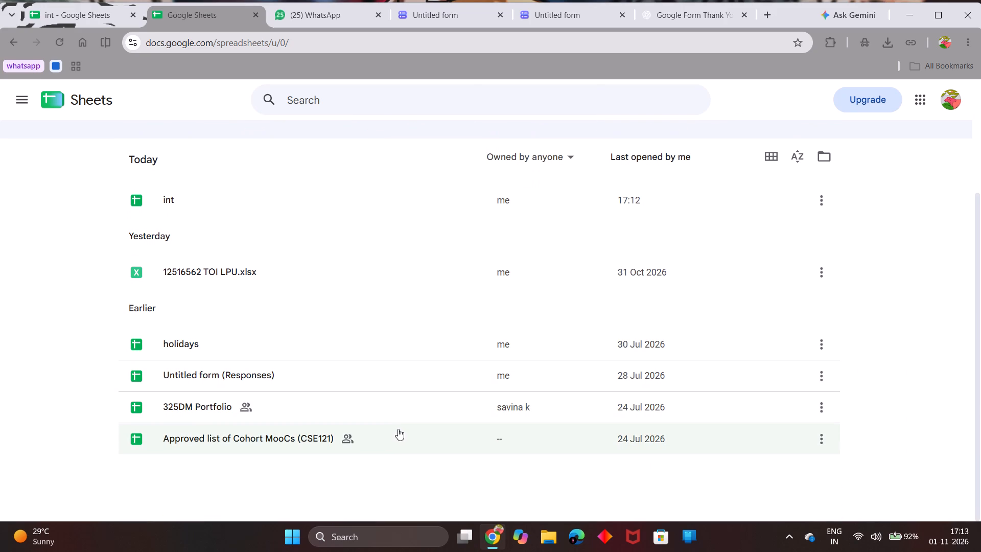
{"action": "scroll", "coordinate": [416, 361], "scroll_direction": "up", "scroll_amount": 4}
{"action": "left_click", "coordinate": [531, 311]}
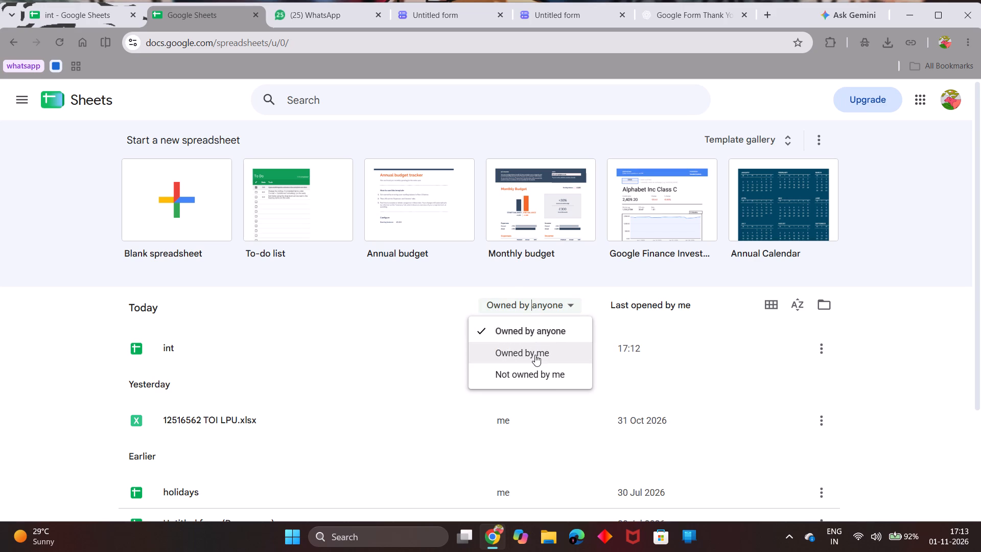
{"action": "left_click", "coordinate": [636, 312]}
{"action": "left_click", "coordinate": [636, 312]}
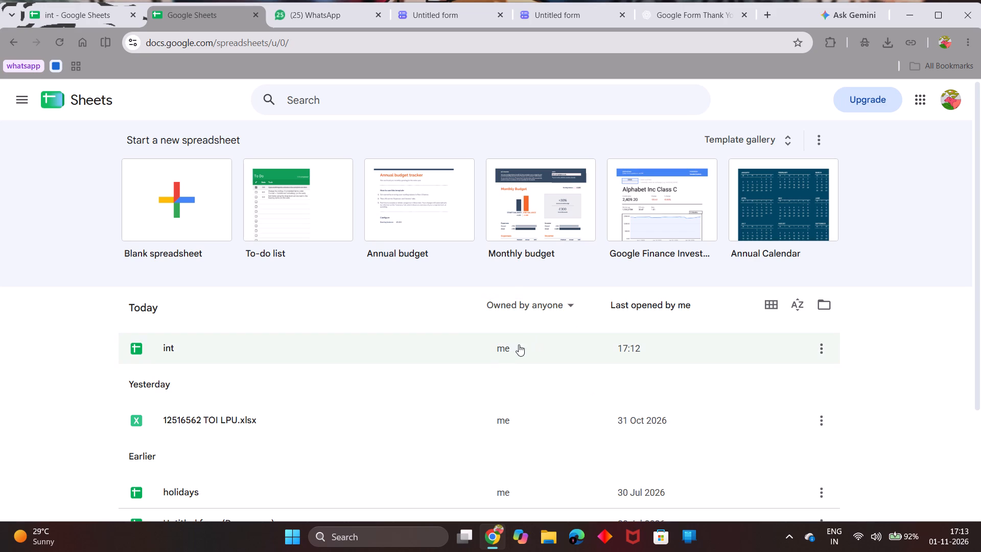
Open "int" again, go back to the file list, and check the last response rows in the other "int" tab.
{"action": "double_click", "coordinate": [500, 349]}
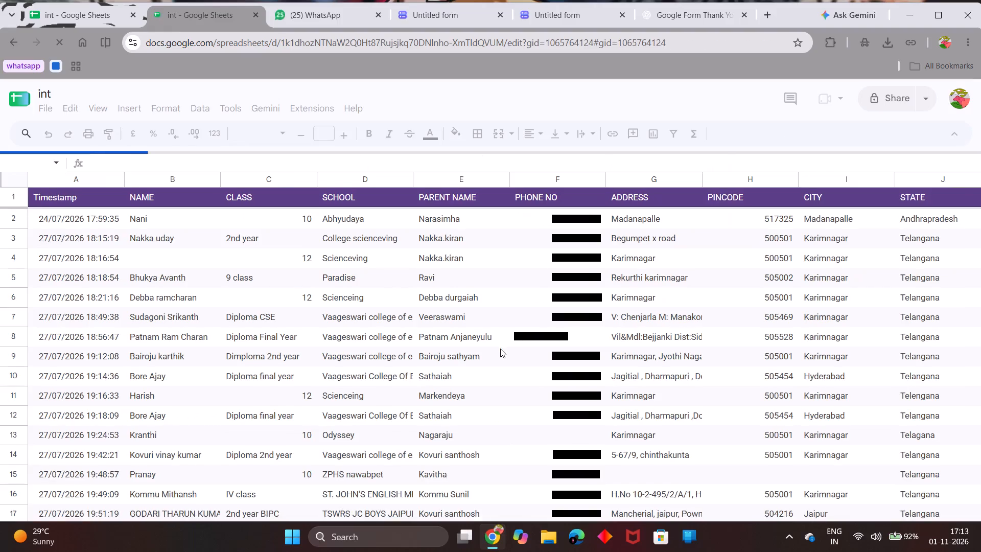
{"action": "left_click", "coordinate": [14, 43]}
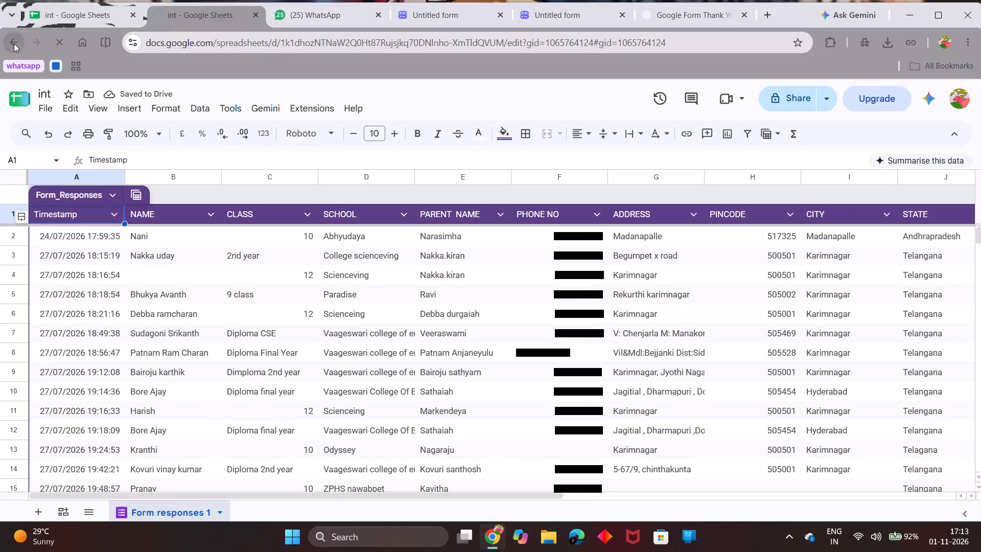
{"action": "left_click", "coordinate": [102, 3]}
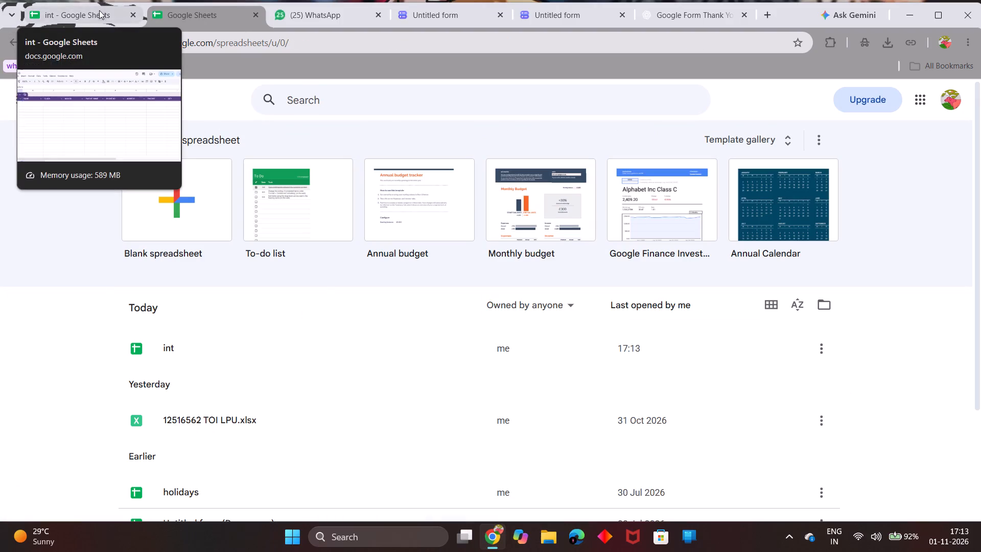
{"action": "left_click", "coordinate": [99, 11]}
{"action": "scroll", "coordinate": [181, 283], "scroll_direction": "up", "scroll_amount": 7}
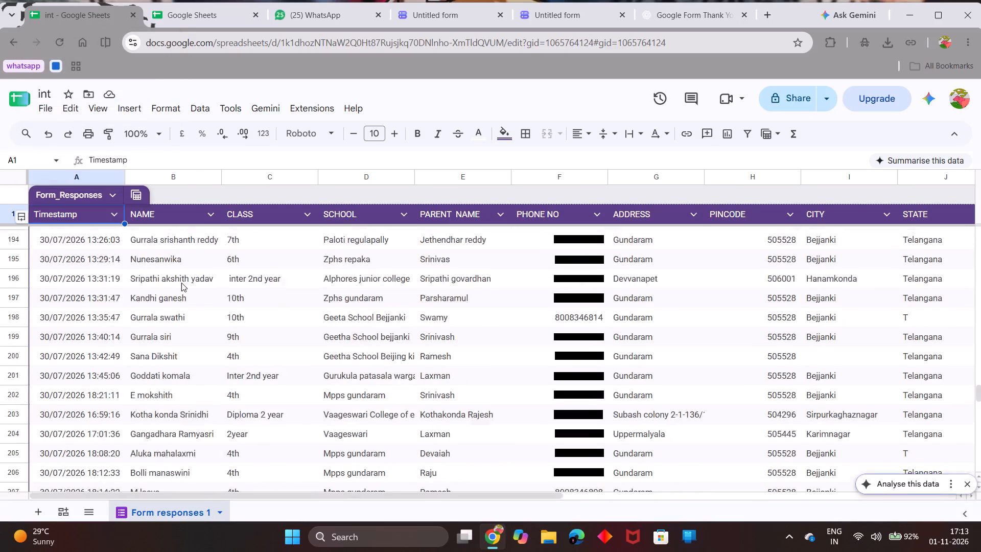
{"action": "left_click", "coordinate": [221, 0]}
{"action": "left_click", "coordinate": [219, 10]}
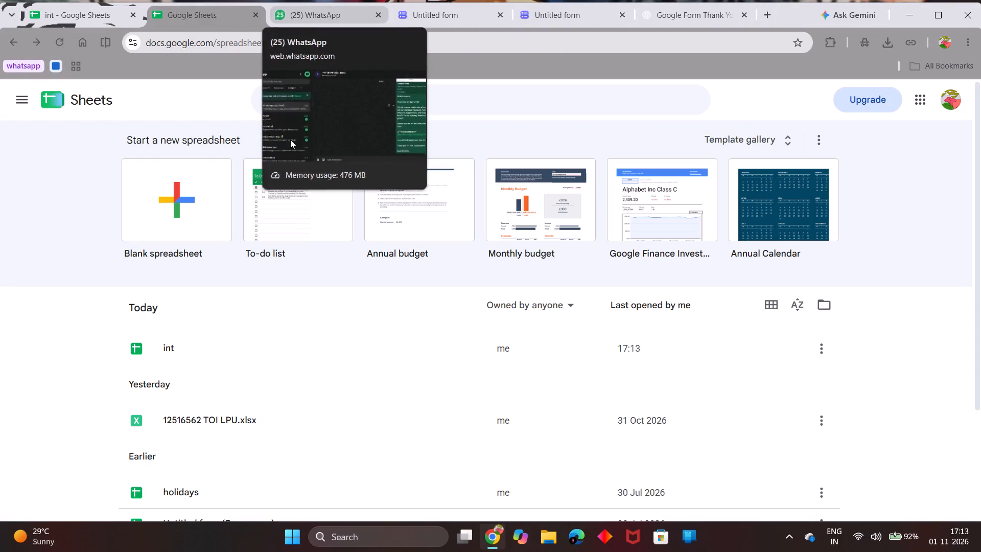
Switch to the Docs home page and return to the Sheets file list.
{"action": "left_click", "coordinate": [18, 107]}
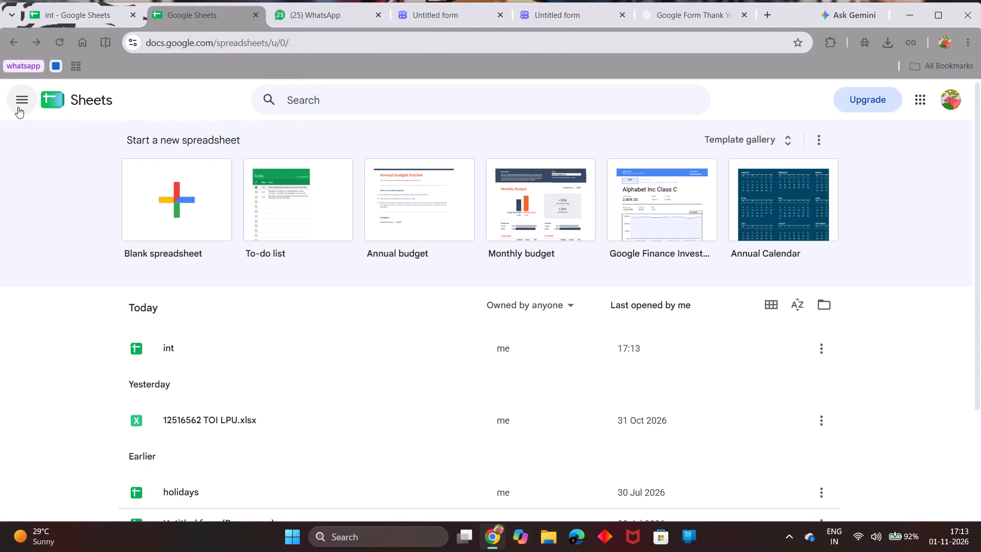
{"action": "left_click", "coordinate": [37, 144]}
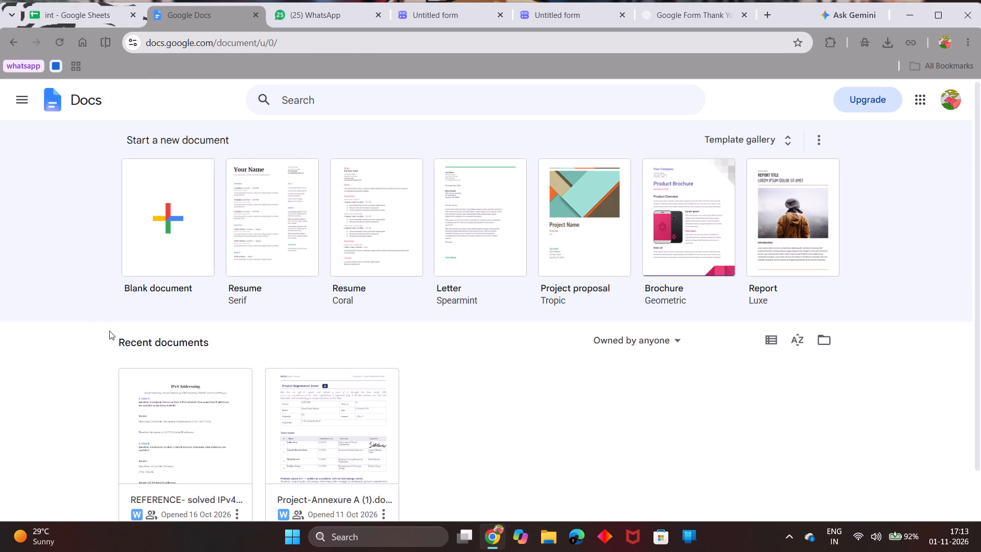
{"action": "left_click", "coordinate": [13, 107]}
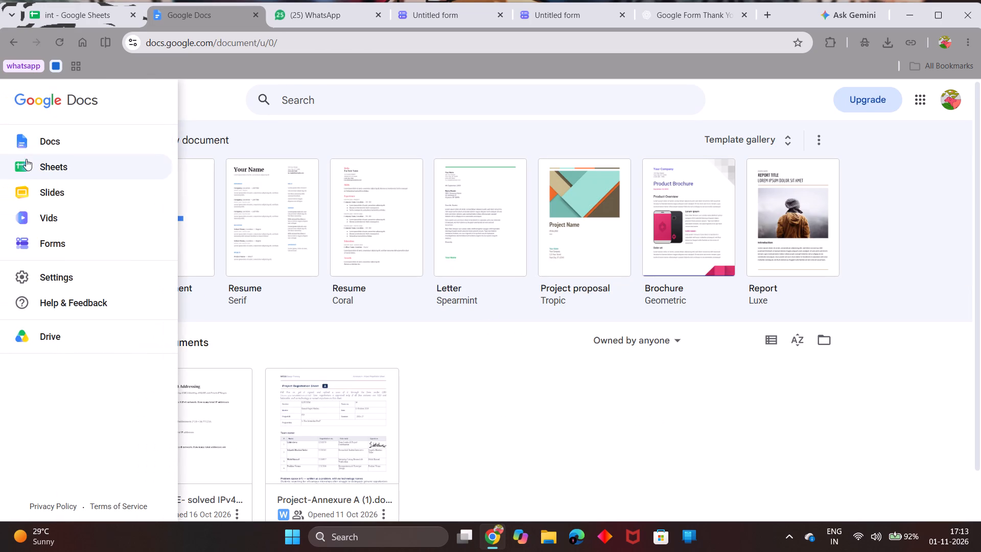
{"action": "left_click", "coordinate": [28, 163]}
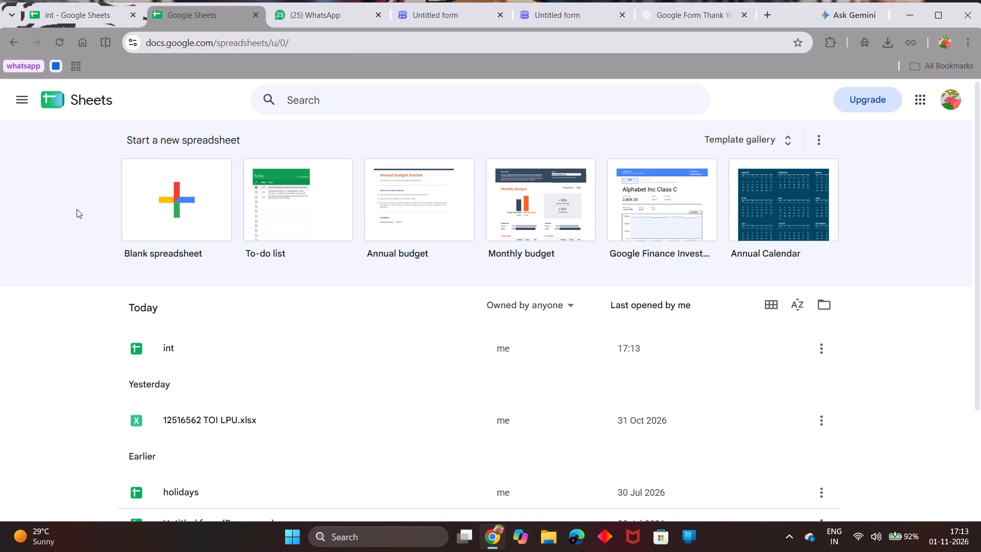
Go back through the tab's browsing history to the "int" spreadsheet.
{"action": "left_click", "coordinate": [19, 108]}
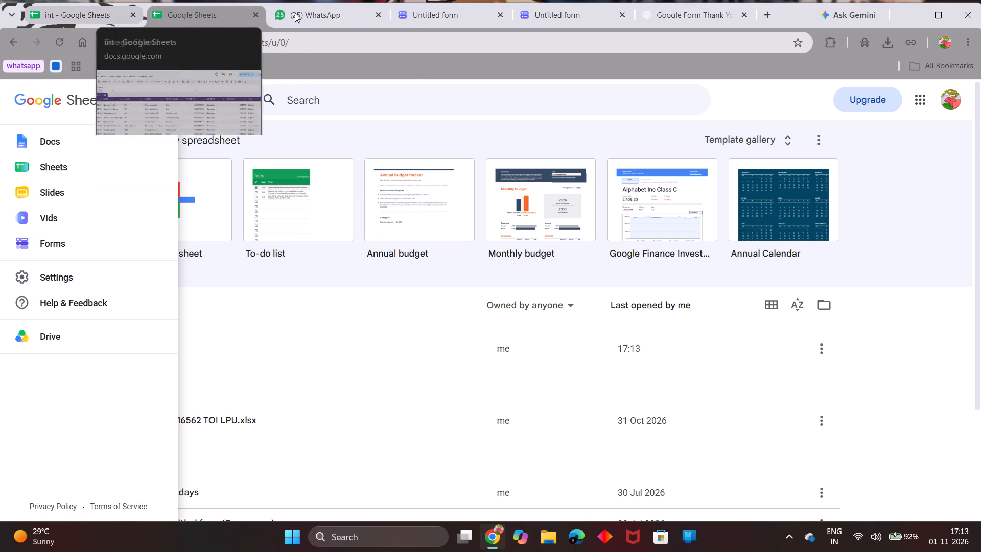
{"action": "left_click", "coordinate": [13, 45]}
{"action": "left_click", "coordinate": [13, 45]}
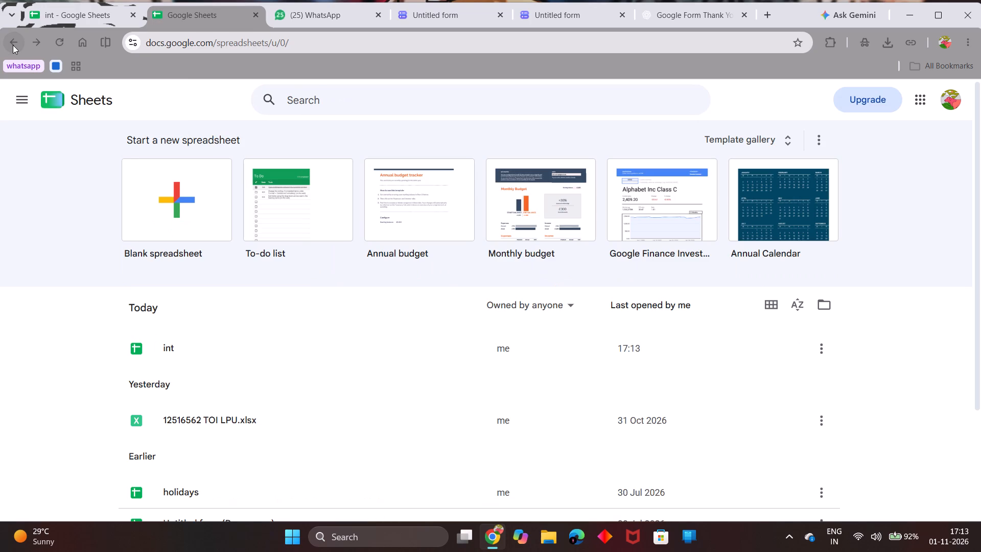
{"action": "left_click", "coordinate": [13, 45]}
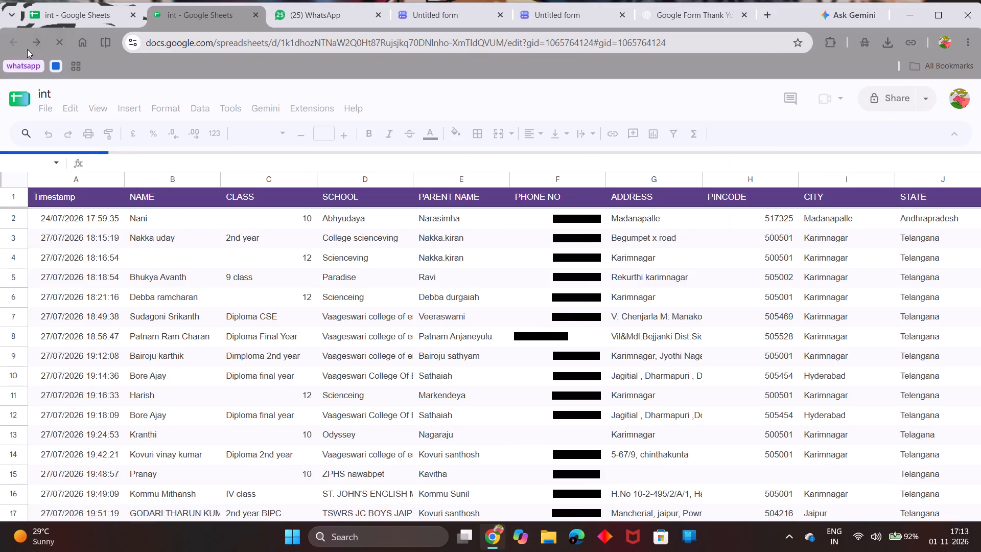
{"action": "left_click", "coordinate": [14, 48]}
{"action": "double_click", "coordinate": [14, 48]}
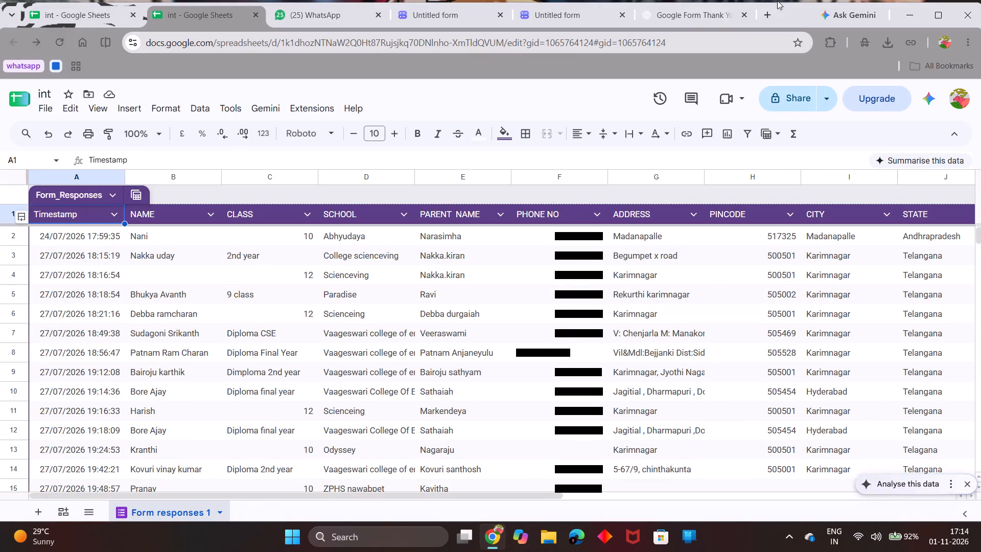
Search for "google forms" in a new browser tab and open the Google Forms home page.
{"action": "left_click", "coordinate": [770, 14]}
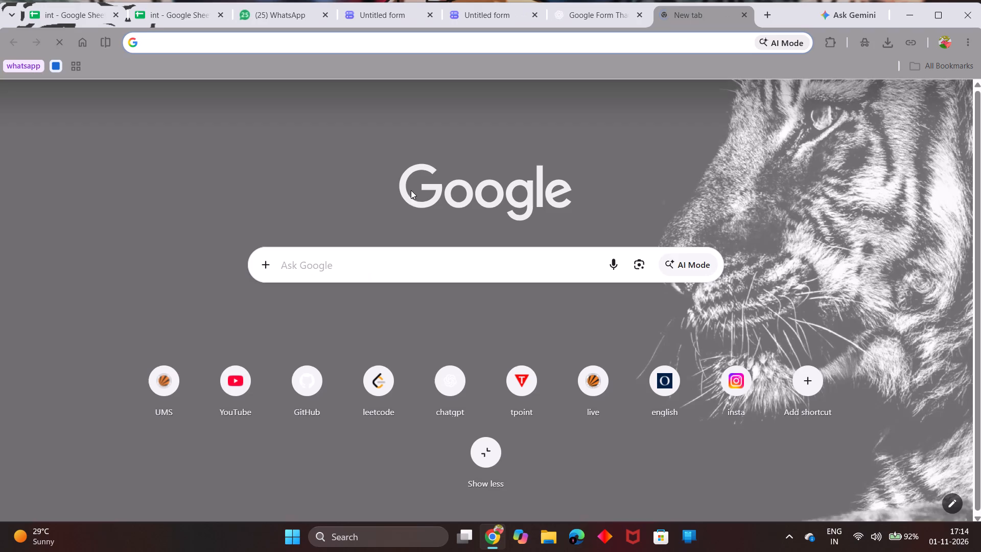
{"action": "left_click", "coordinate": [392, 276]}
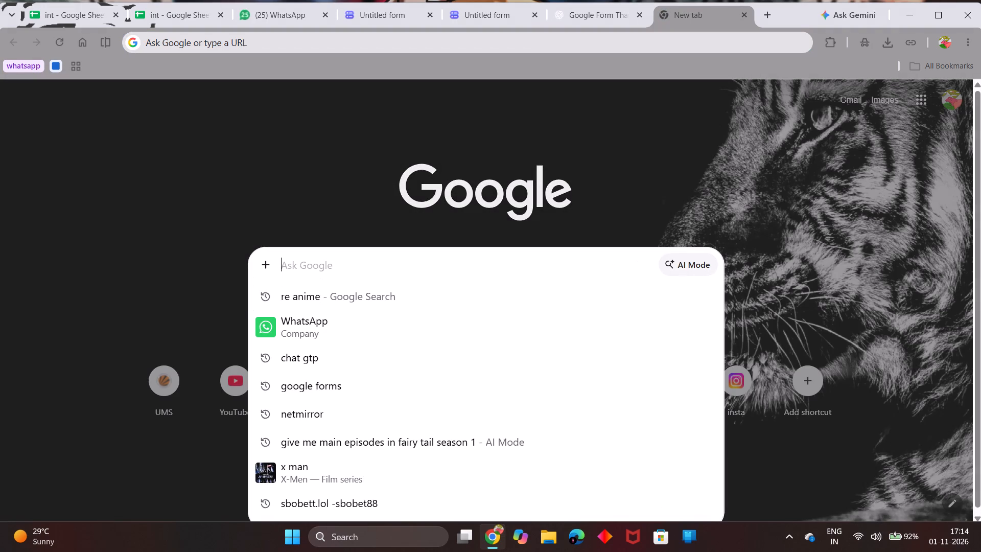
{"action": "type", "text": "goo"}
{"action": "key", "text": "Return"}
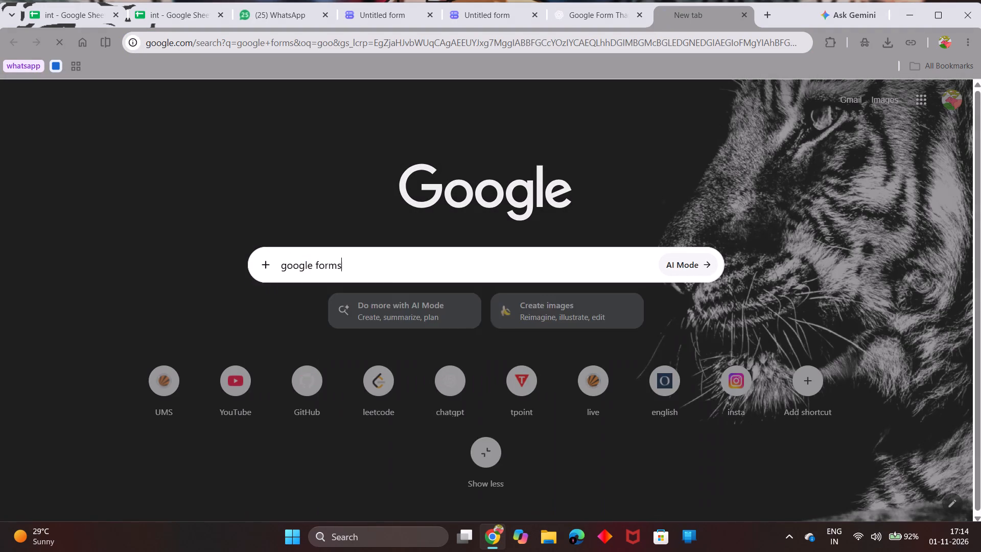
{"action": "left_click", "coordinate": [185, 220]}
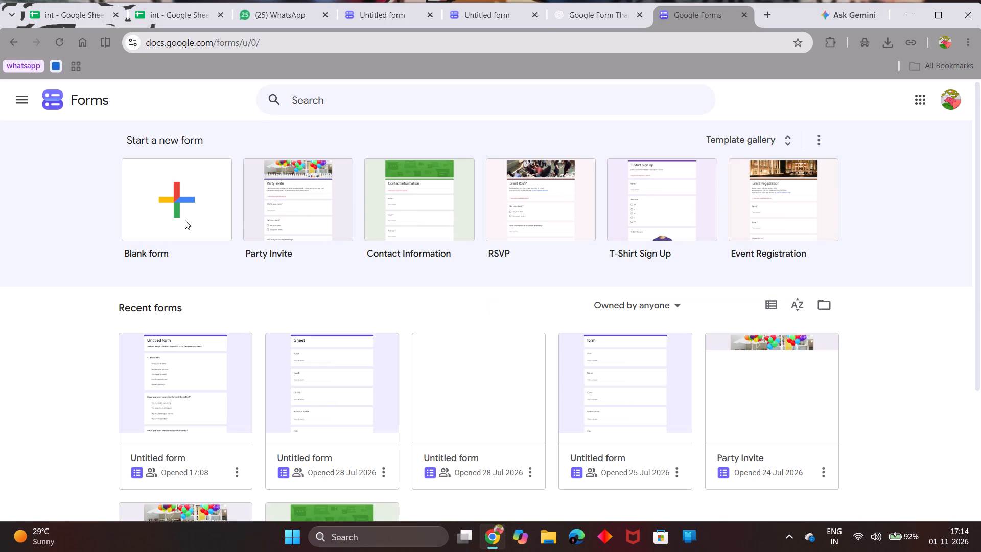
Rename the most recently opened untitled form in the recent forms list as "int".
{"action": "left_click", "coordinate": [234, 474]}
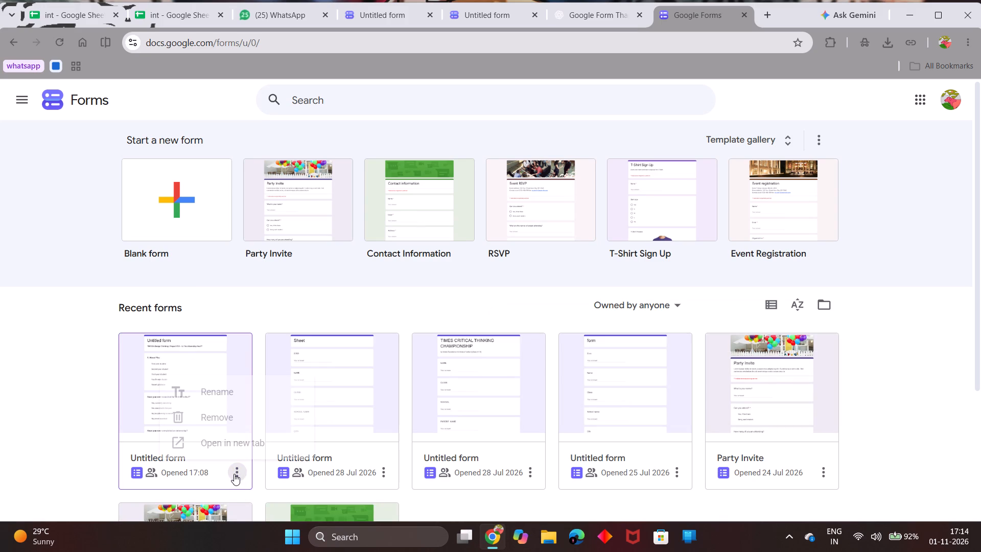
{"action": "left_click", "coordinate": [241, 389]}
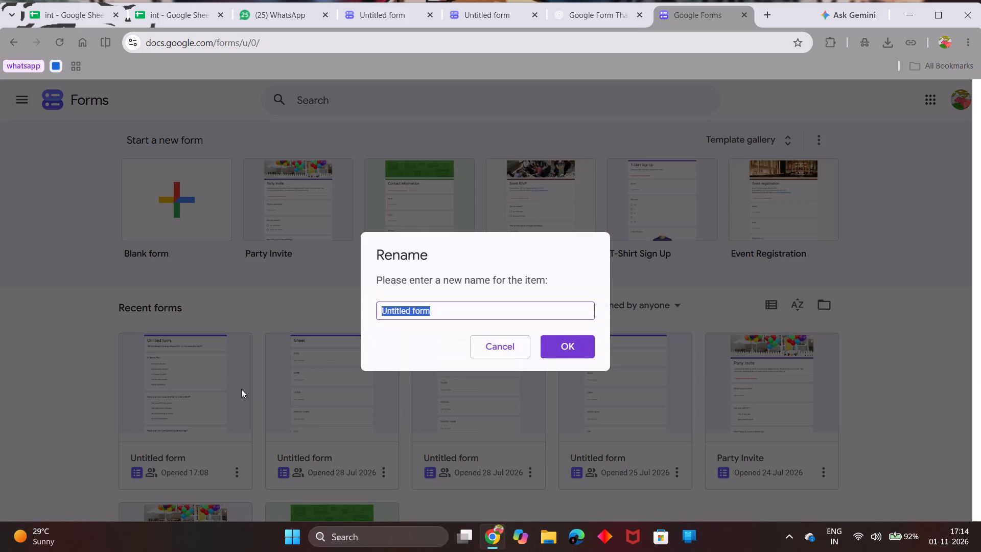
{"action": "key", "text": "BackSpace"}
{"action": "type", "text": "int"}
{"action": "key", "text": "space"}
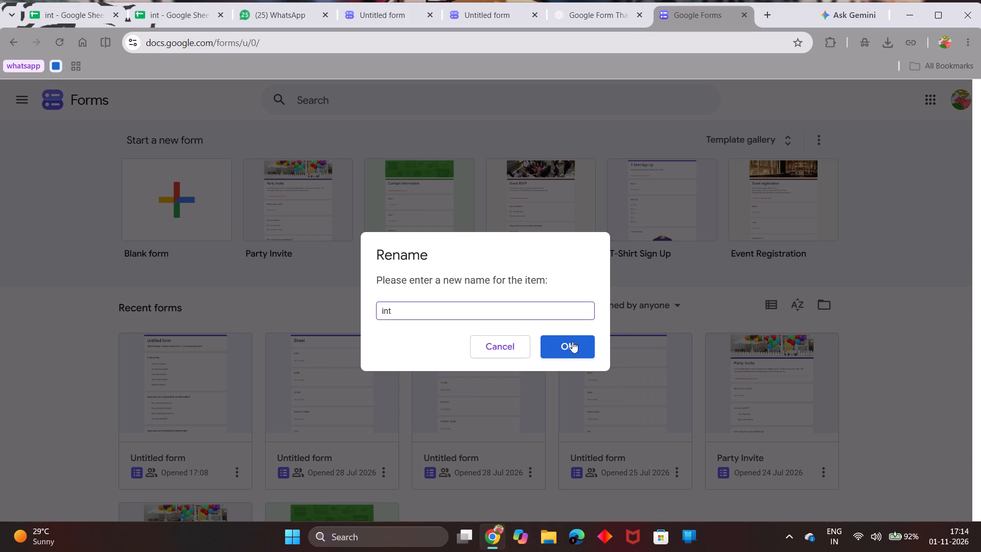
{"action": "left_click", "coordinate": [572, 343]}
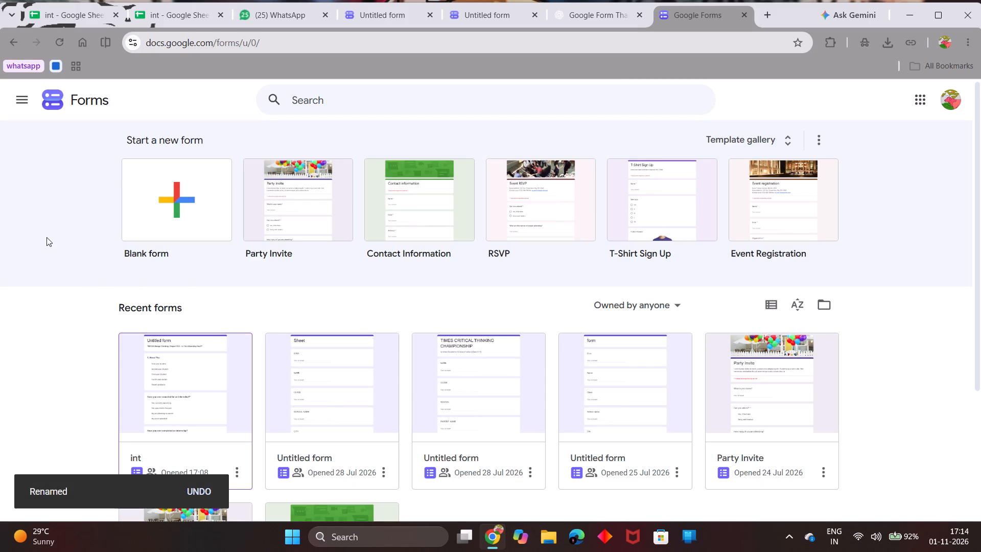
{"action": "left_click", "coordinate": [19, 105]}
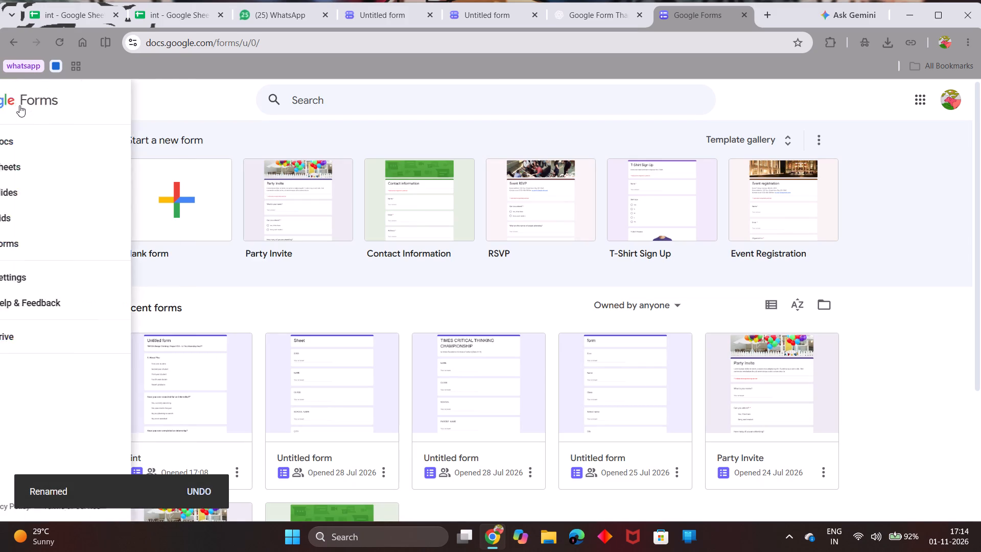
{"action": "left_click", "coordinate": [50, 169]}
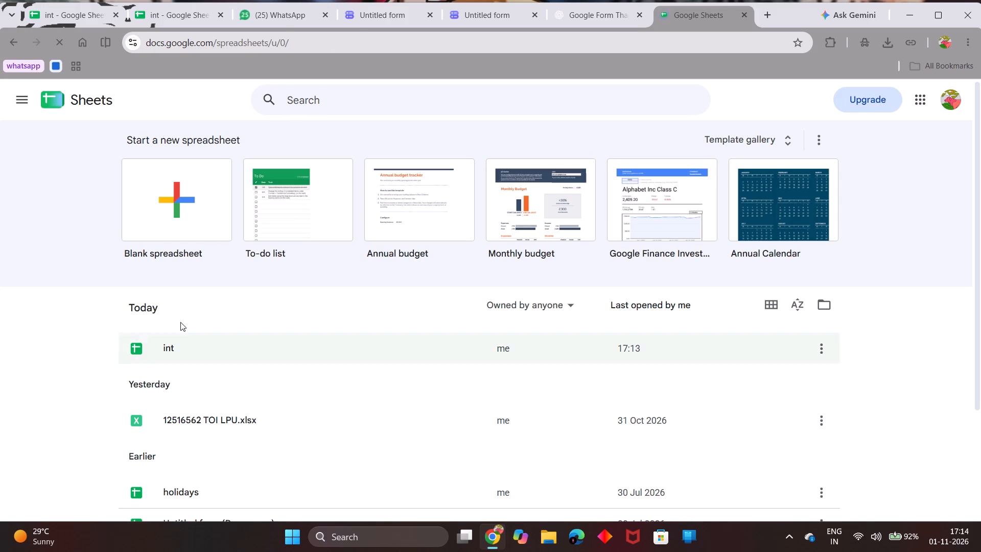
{"action": "double_click", "coordinate": [175, 343]}
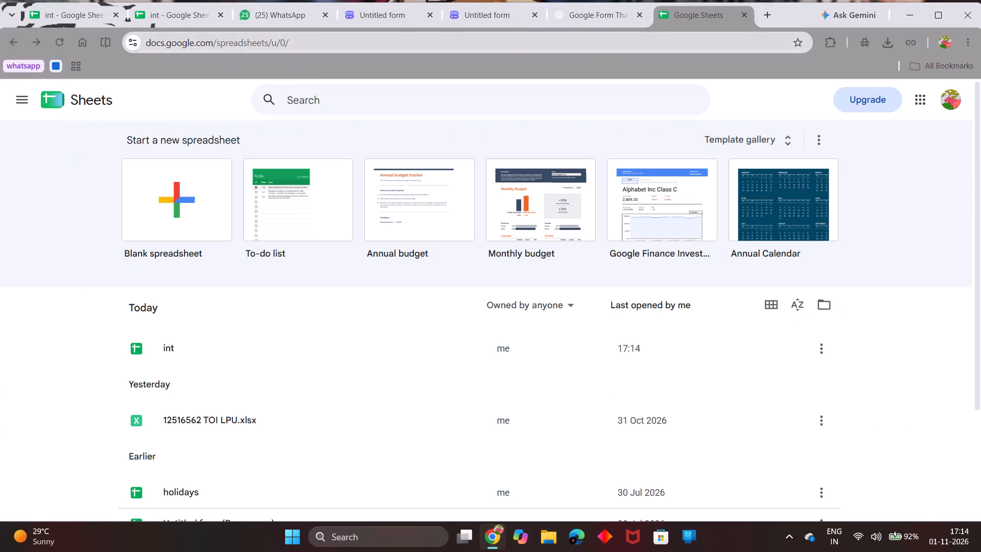
Glance at the ChatGPT conversation and close the tab with the Sheets file list.
{"action": "left_click", "coordinate": [597, 20]}
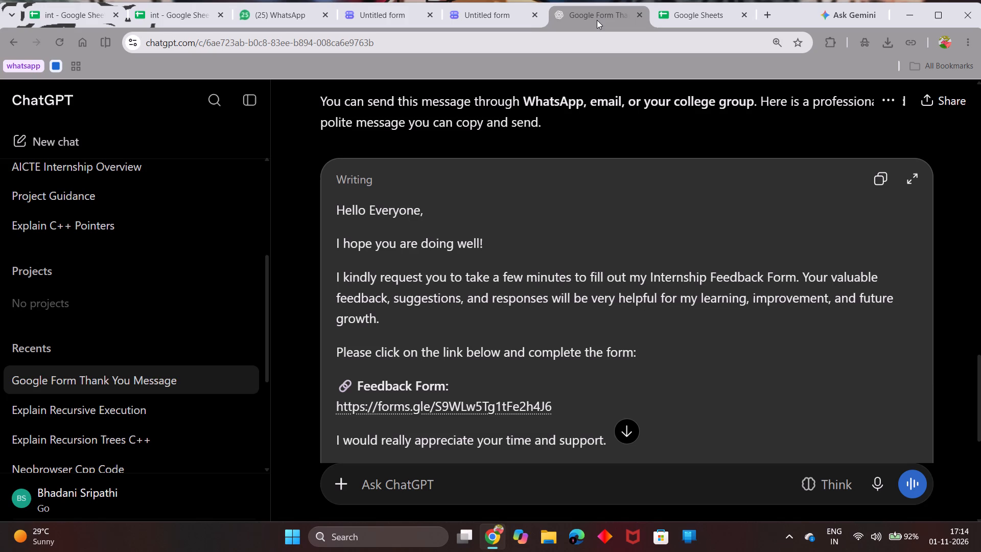
{"action": "left_click", "coordinate": [692, 17]}
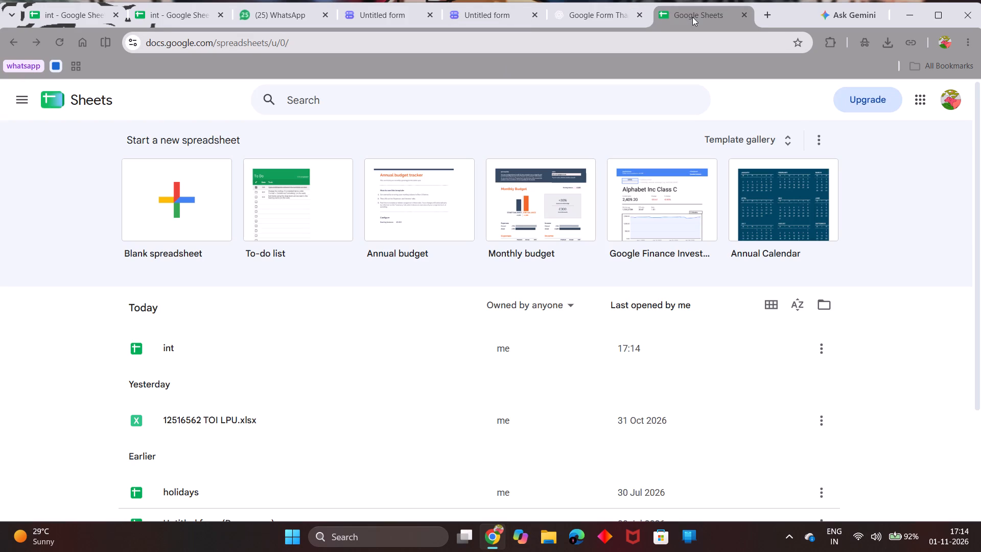
{"action": "left_click", "coordinate": [743, 15]}
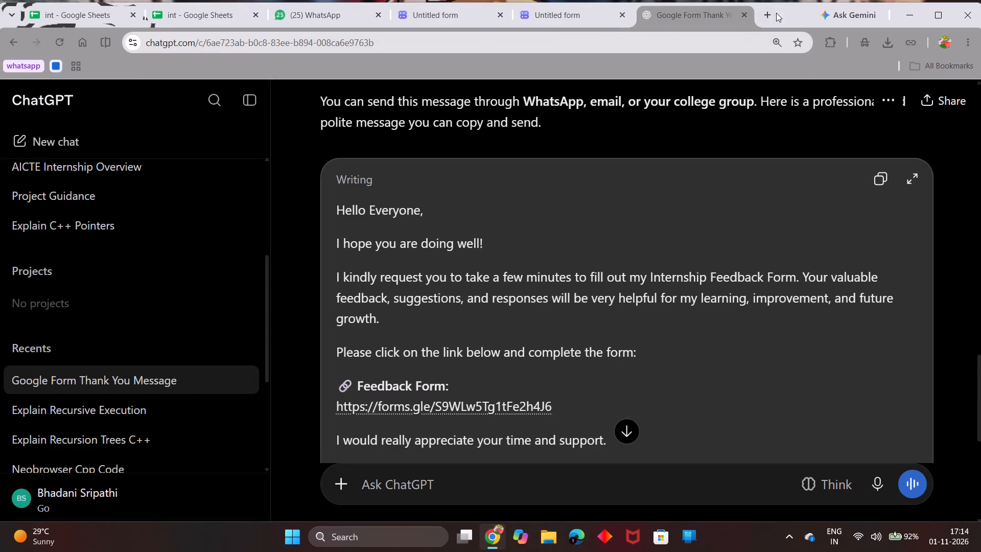
Open the Google Forms home page in a new browser tab through the earlier "google forms" search.
{"action": "left_click", "coordinate": [766, 10]}
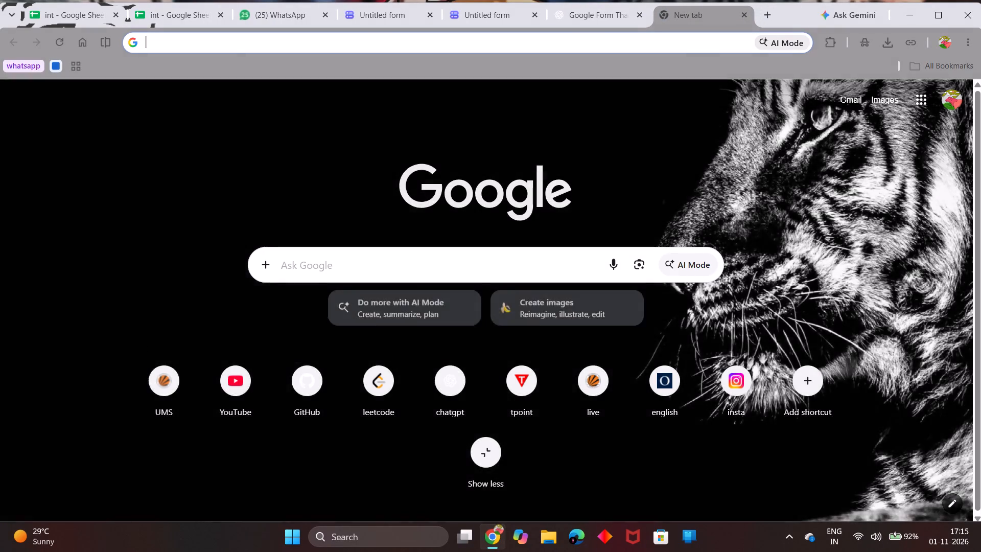
{"action": "left_click", "coordinate": [337, 265]}
{"action": "left_click", "coordinate": [325, 292]}
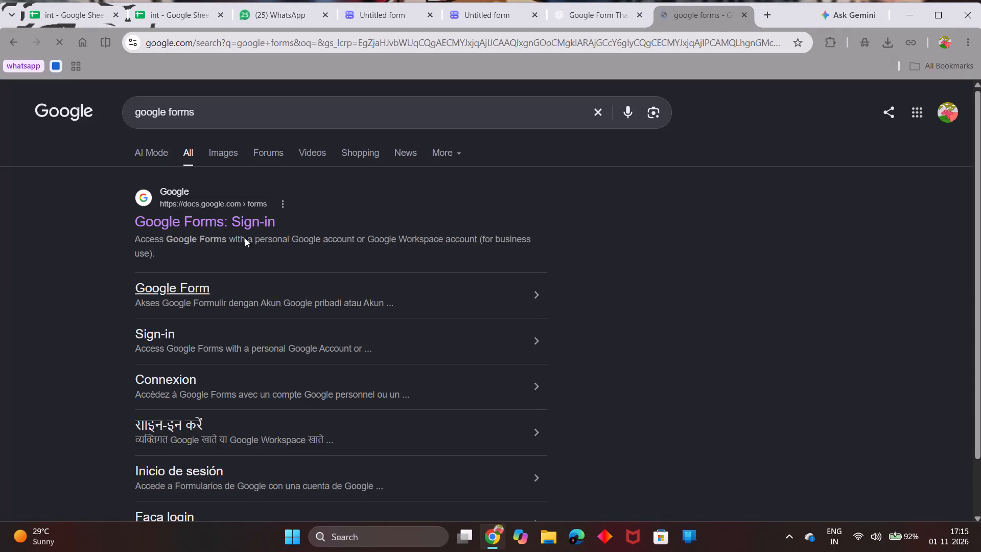
{"action": "left_click", "coordinate": [199, 218]}
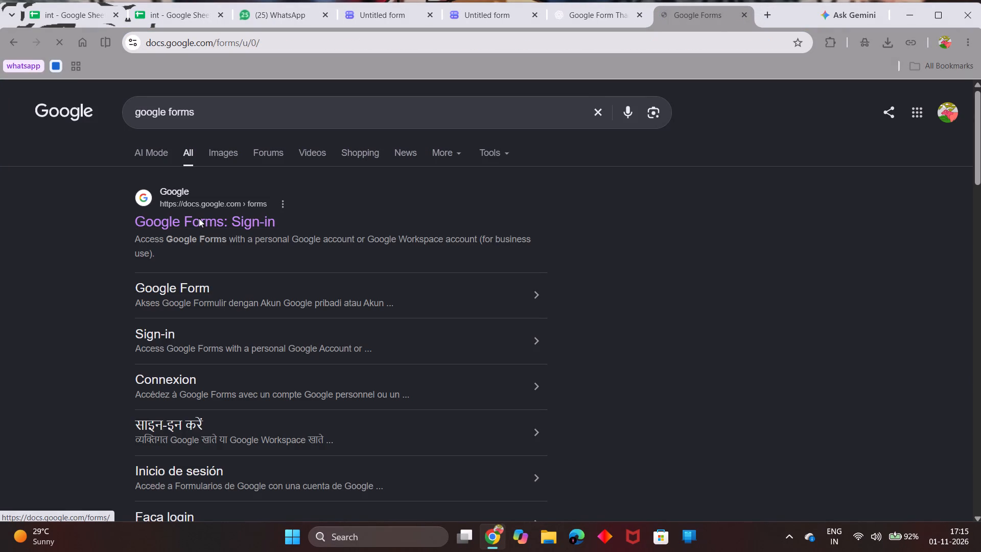
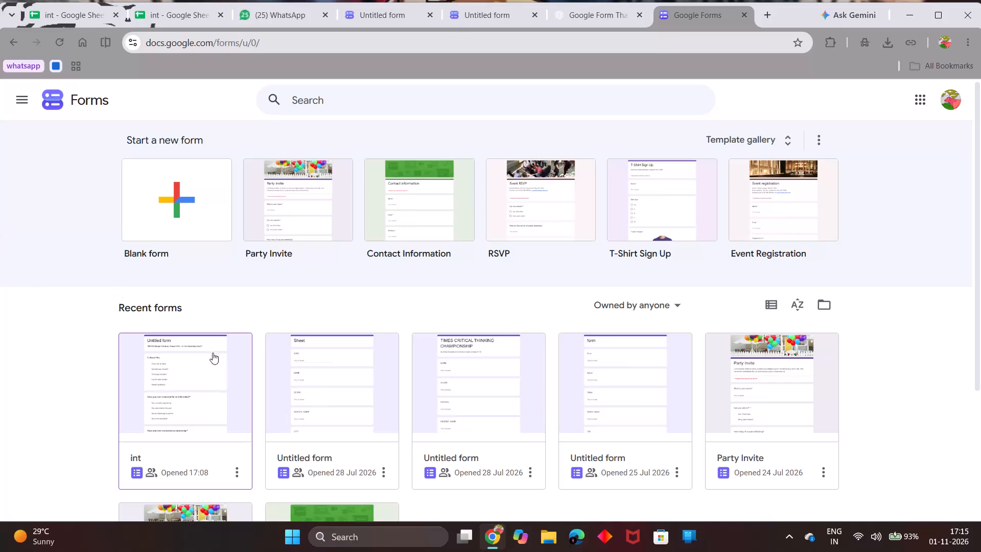
Open the "int" form from the recent forms and bring up its responses.
{"action": "left_click", "coordinate": [178, 382]}
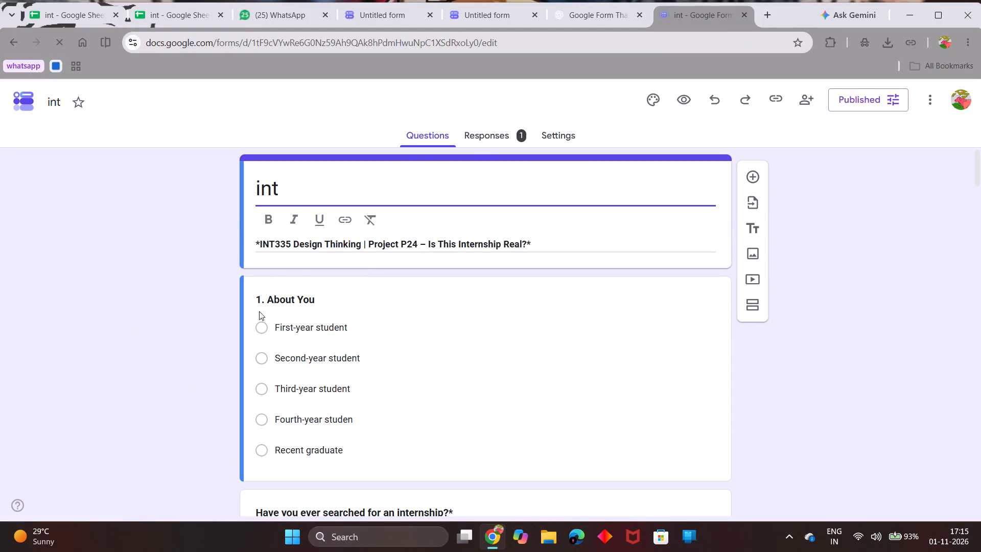
{"action": "left_click", "coordinate": [488, 132]}
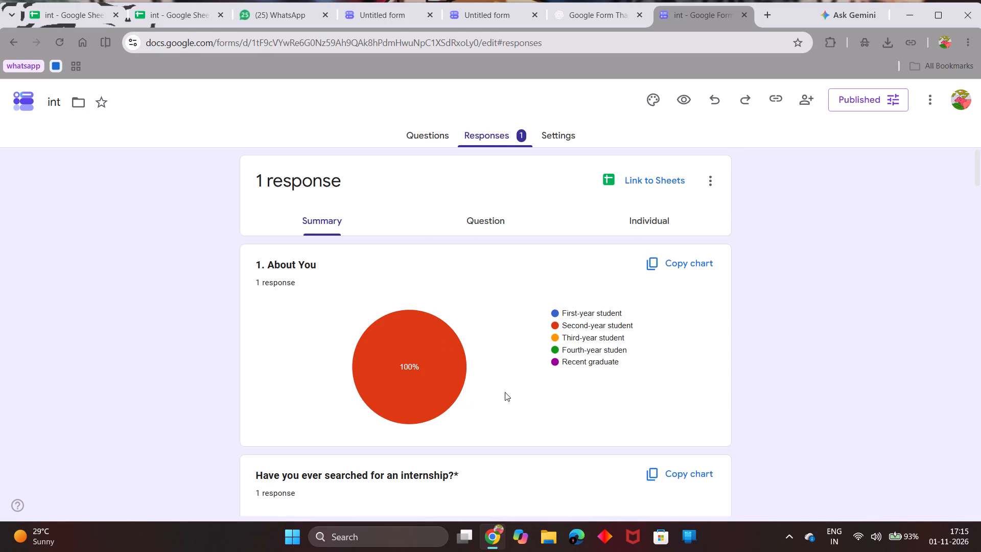
Review the response summary charts and text answers for every question, then view the individual response.
{"action": "scroll", "coordinate": [504, 383], "scroll_direction": "down", "scroll_amount": 5}
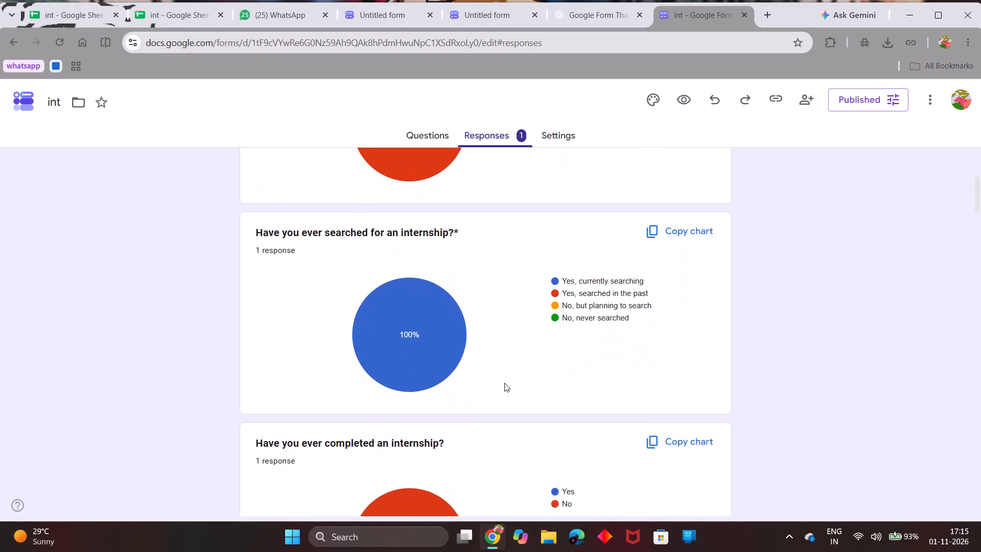
{"action": "scroll", "coordinate": [504, 383], "scroll_direction": "down", "scroll_amount": 6}
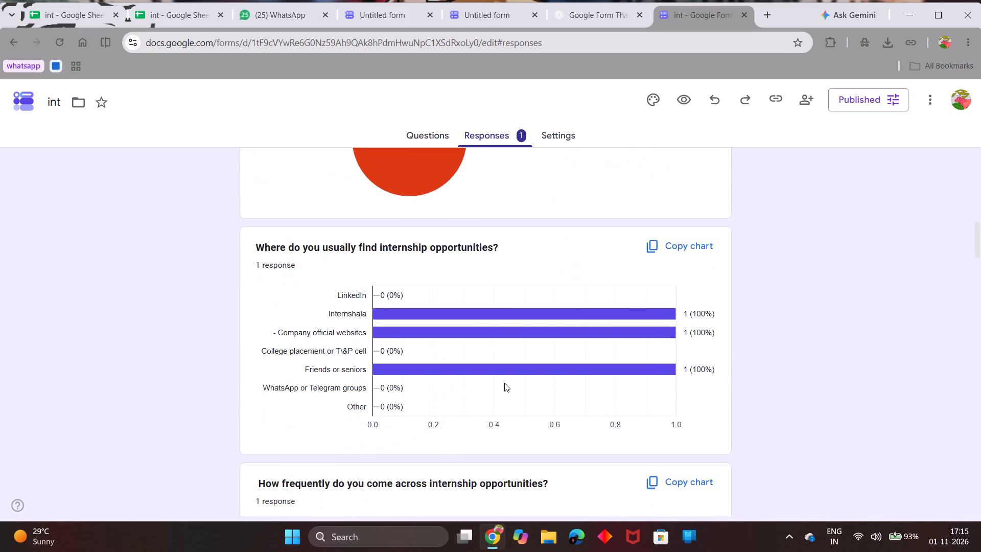
{"action": "scroll", "coordinate": [504, 383], "scroll_direction": "down", "scroll_amount": 9}
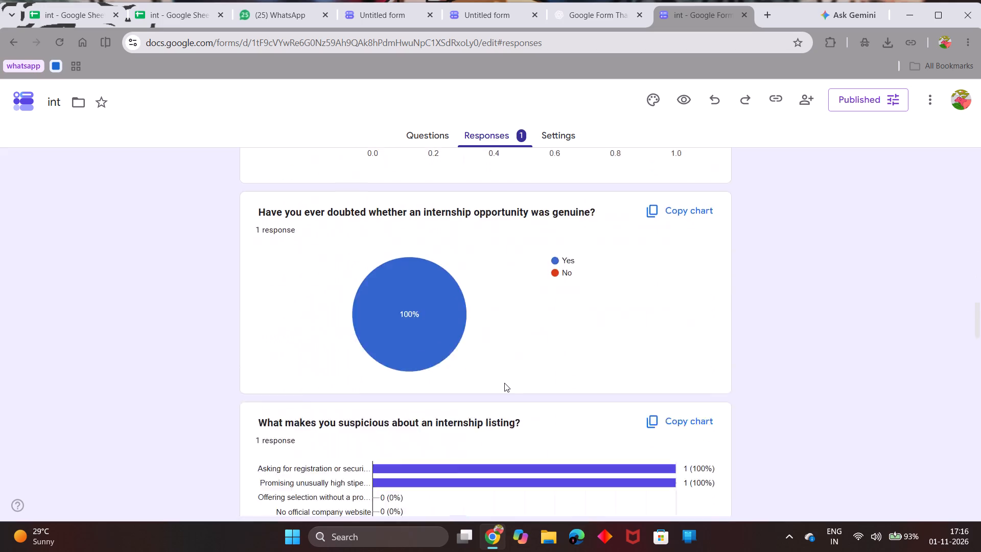
{"action": "scroll", "coordinate": [504, 383], "scroll_direction": "down", "scroll_amount": 9}
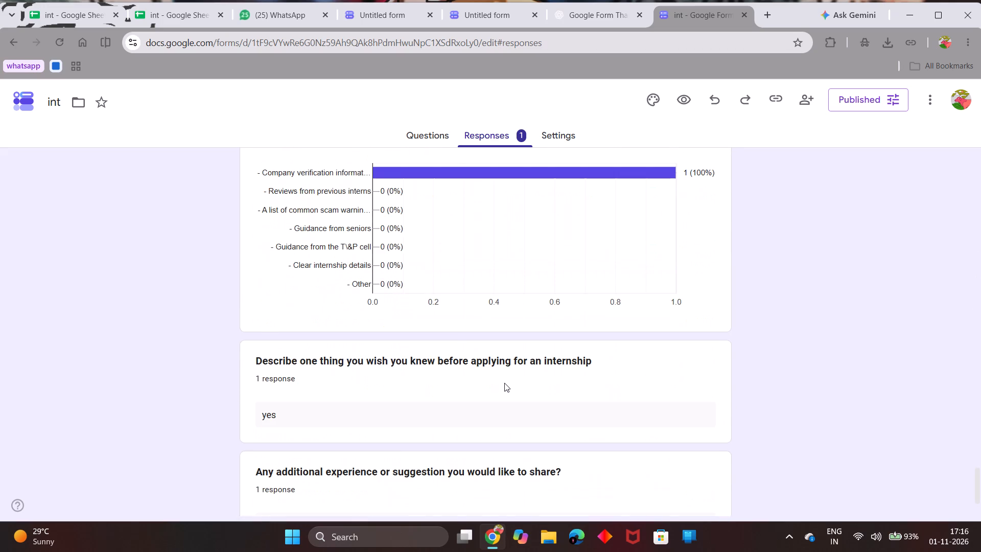
{"action": "scroll", "coordinate": [504, 383], "scroll_direction": "up", "scroll_amount": 7}
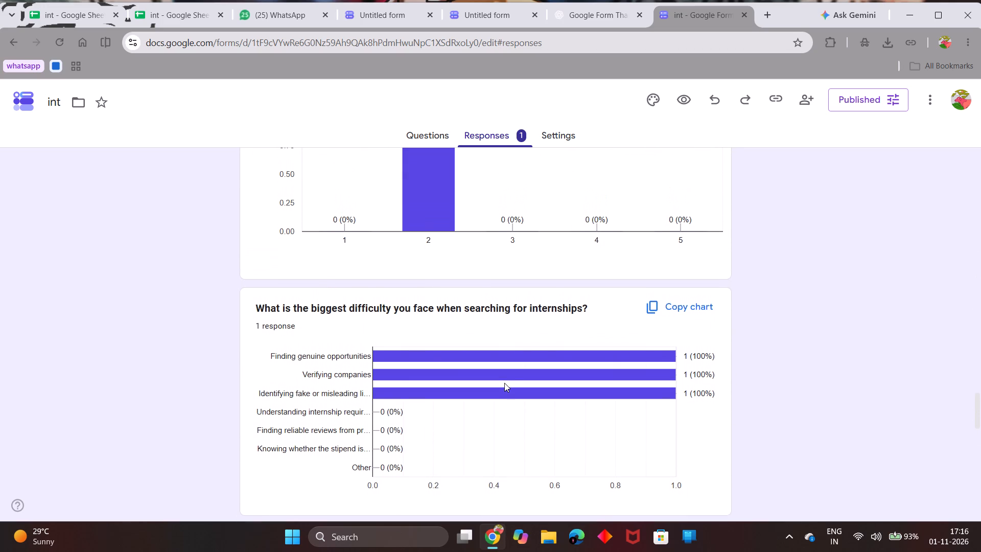
{"action": "scroll", "coordinate": [504, 383], "scroll_direction": "down", "scroll_amount": 3}
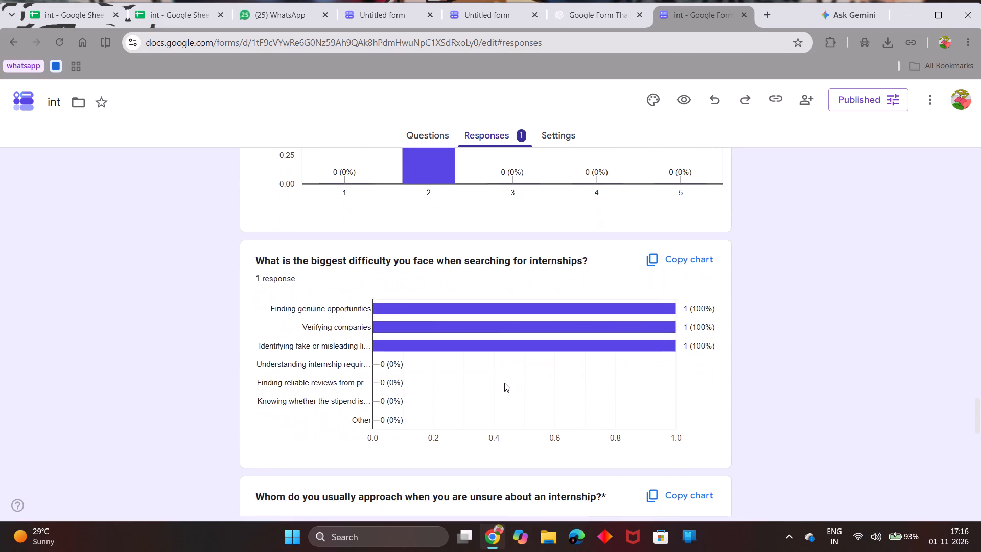
{"action": "scroll", "coordinate": [504, 383], "scroll_direction": "down", "scroll_amount": 8}
{"action": "scroll", "coordinate": [504, 383], "scroll_direction": "up", "scroll_amount": 3}
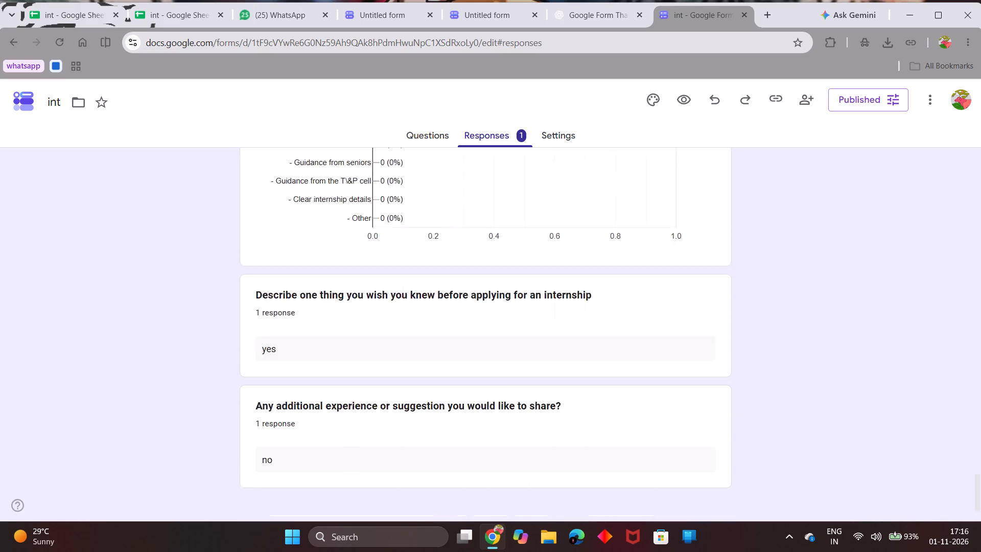
{"action": "scroll", "coordinate": [504, 383], "scroll_direction": "up", "scroll_amount": 19}
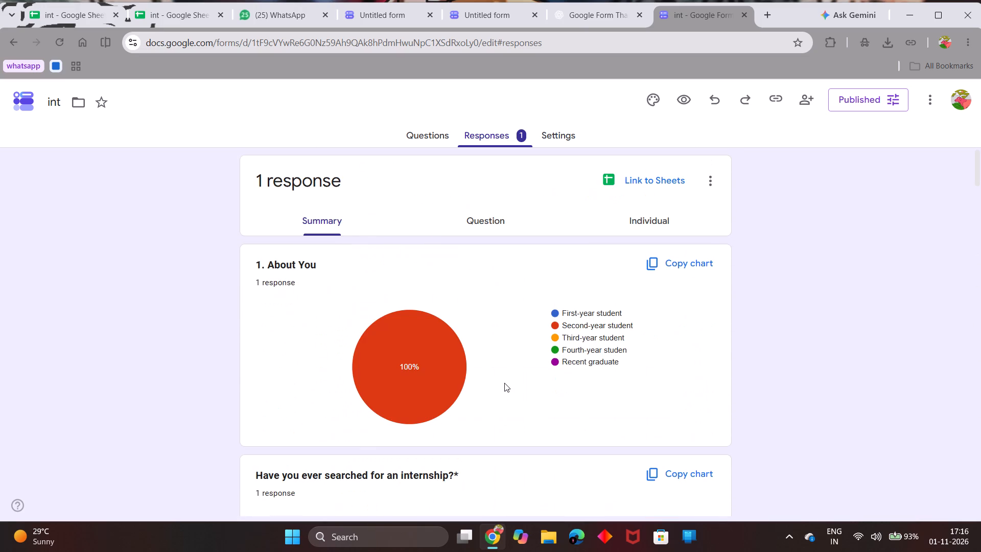
{"action": "left_click", "coordinate": [658, 217]}
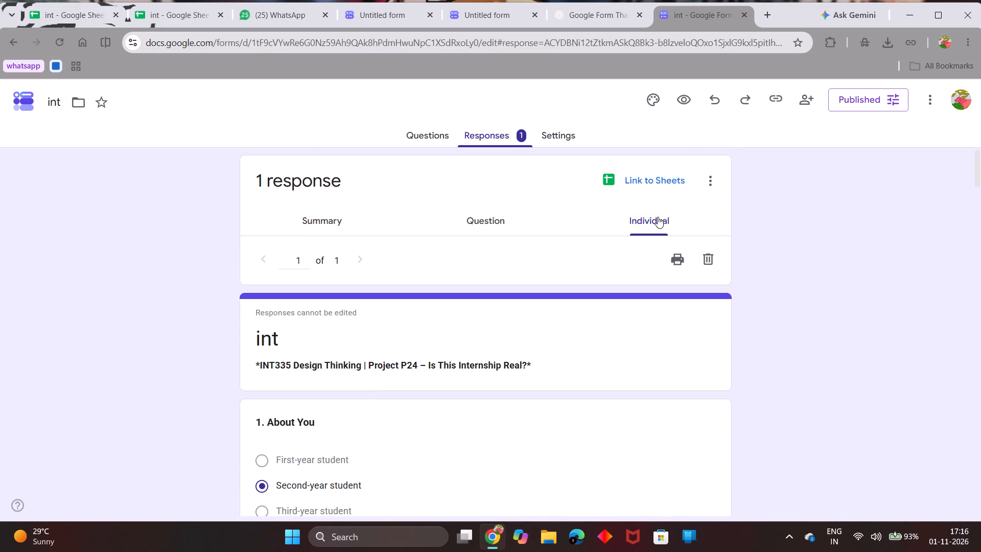
Link the form's responses to a new spreadsheet named "int (Responses)".
{"action": "left_click", "coordinate": [661, 180]}
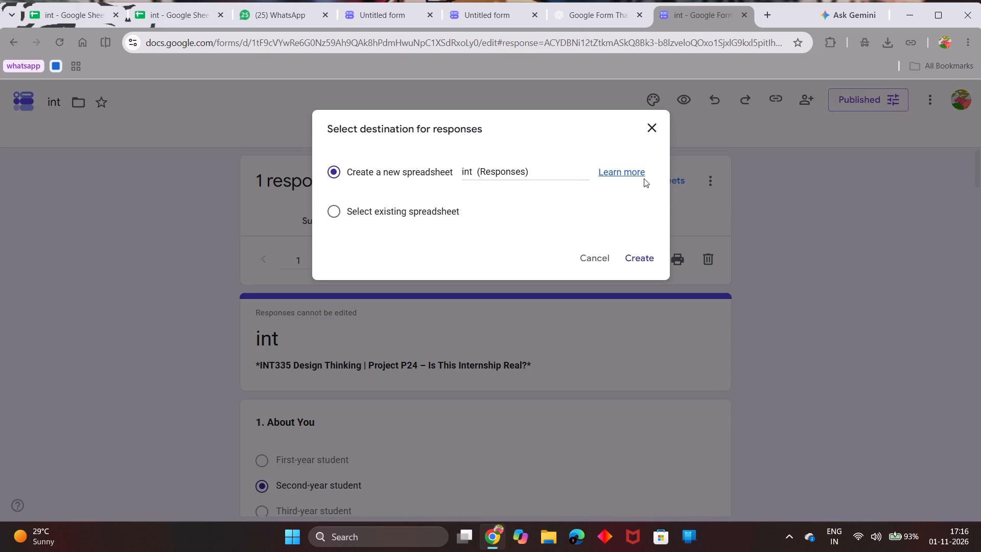
{"action": "left_click", "coordinate": [549, 170]}
{"action": "left_click", "coordinate": [642, 260]}
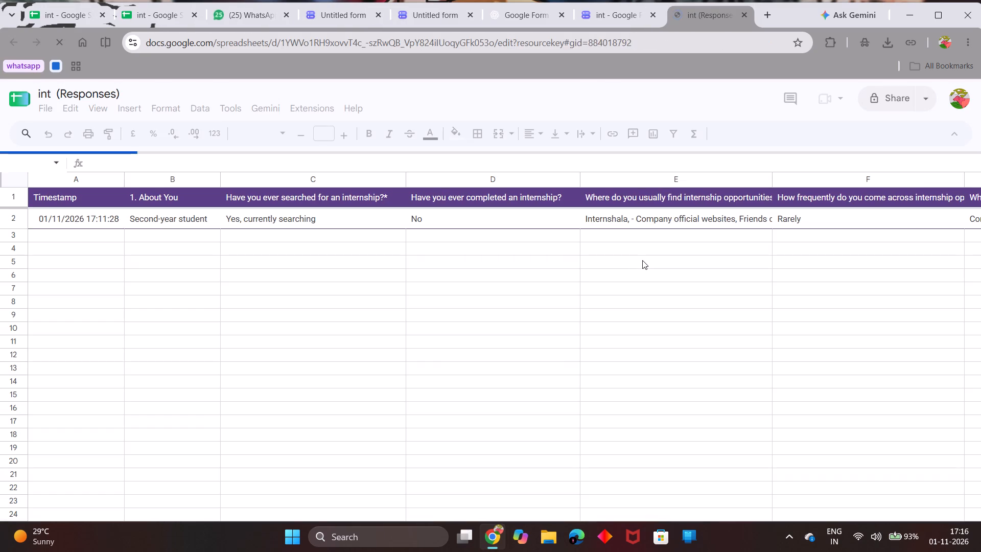
Look through the recorded response across all question columns of the "Form responses 1" sheet, through the final suggestions column.
{"action": "scroll", "coordinate": [456, 302], "scroll_direction": "up", "scroll_amount": 1}
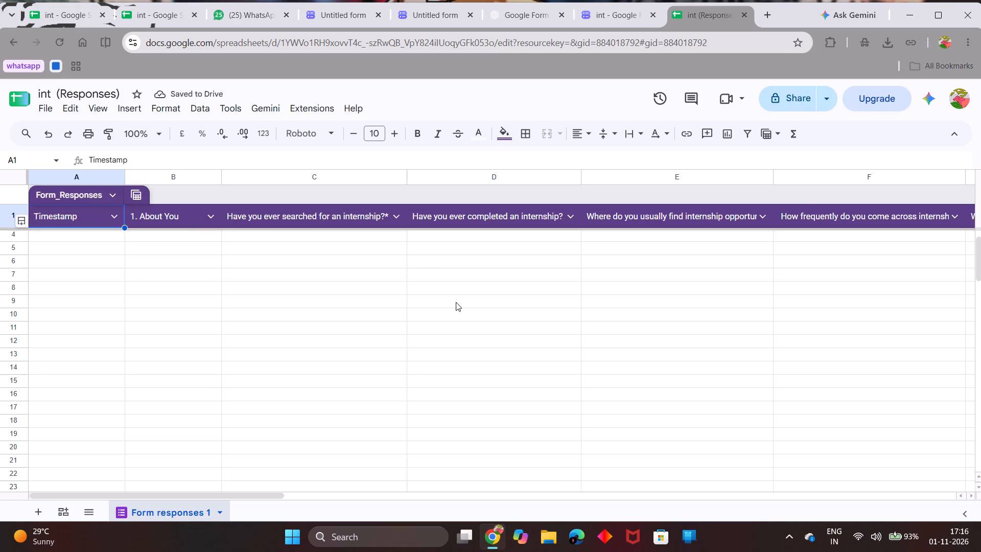
{"action": "scroll", "coordinate": [456, 302], "scroll_direction": "up", "scroll_amount": 3}
{"action": "scroll", "coordinate": [456, 302], "scroll_direction": "left", "scroll_amount": 5}
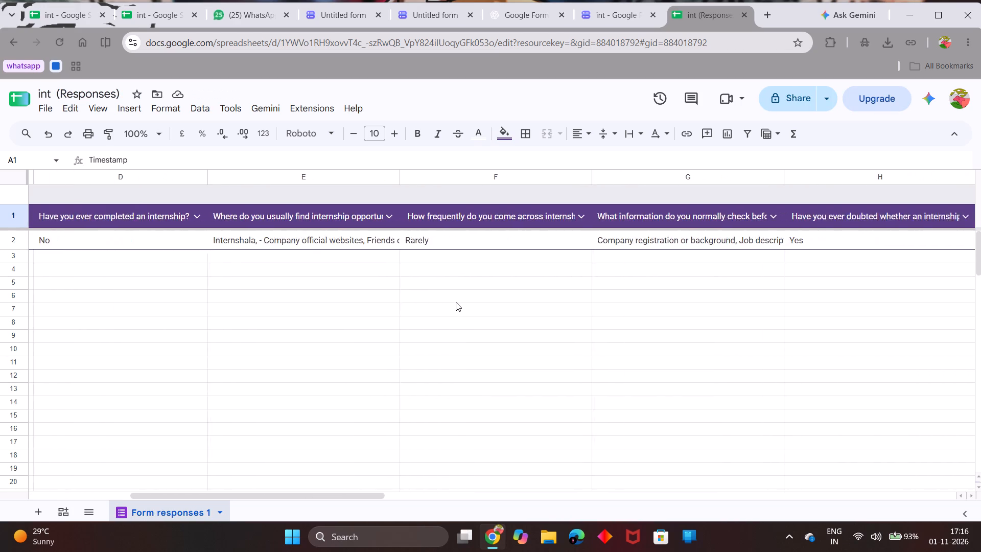
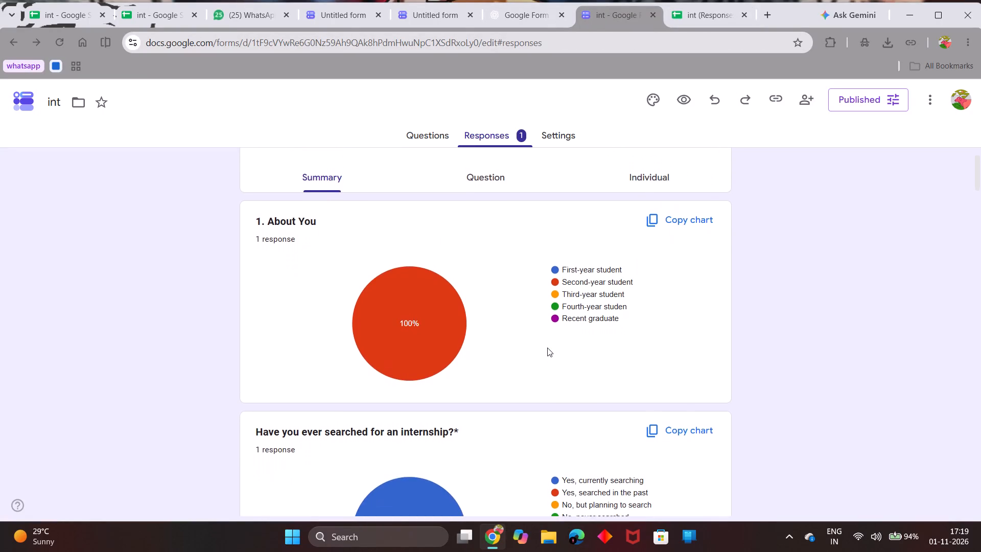
Go back from the "int" form's responses to the Google Forms home page with the recent forms.
{"action": "left_click", "coordinate": [17, 49]}
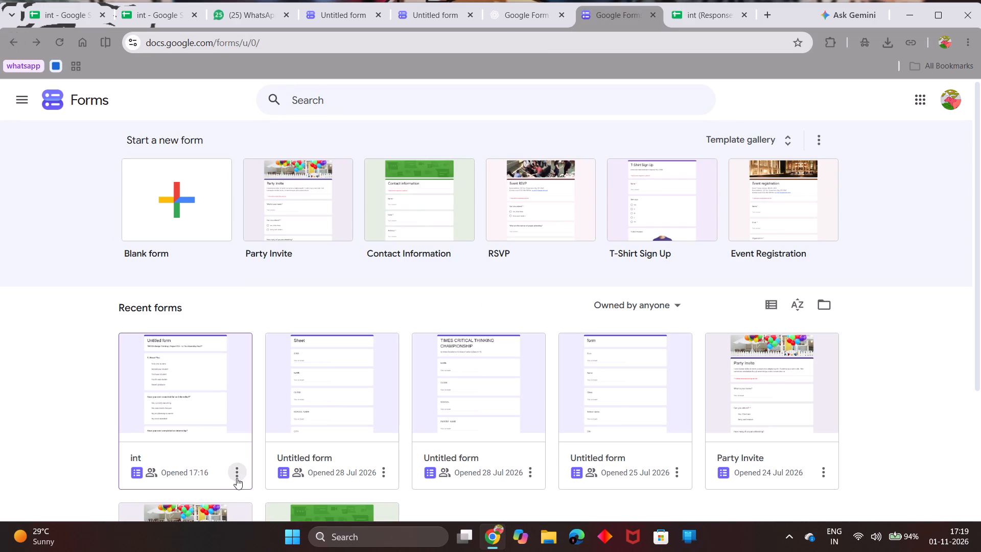
Open the "int" form from the recent forms and check its published options.
{"action": "left_click", "coordinate": [237, 478]}
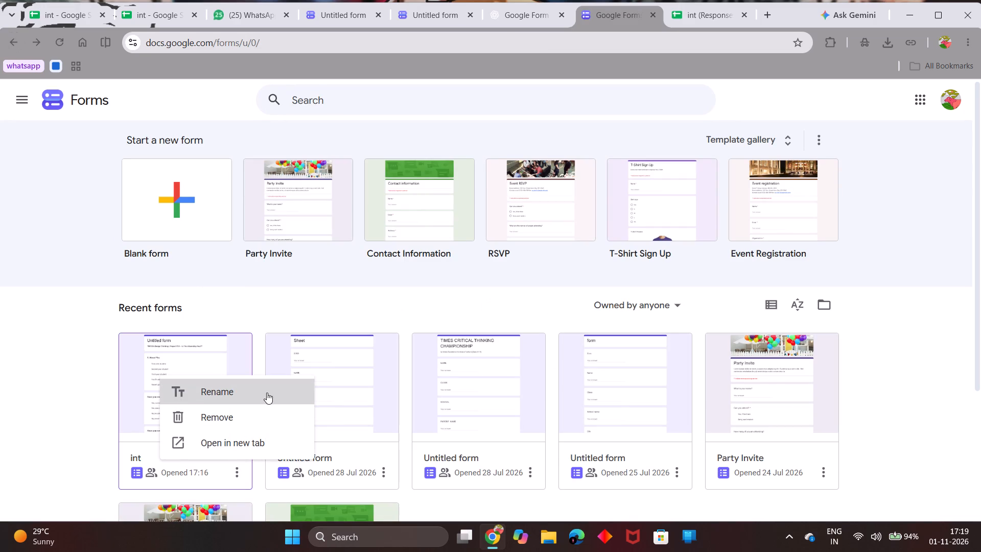
{"action": "left_click", "coordinate": [198, 476]}
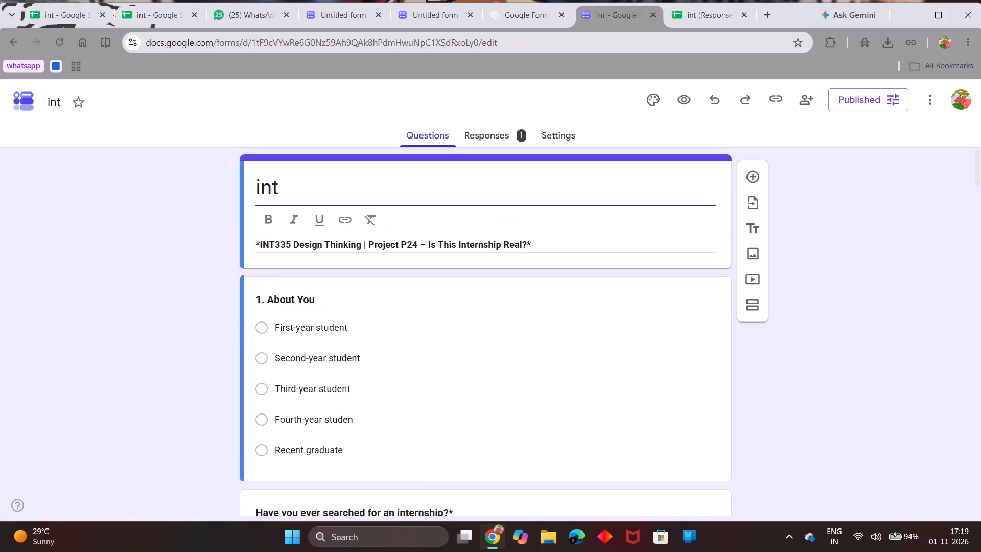
{"action": "left_click", "coordinate": [878, 102]}
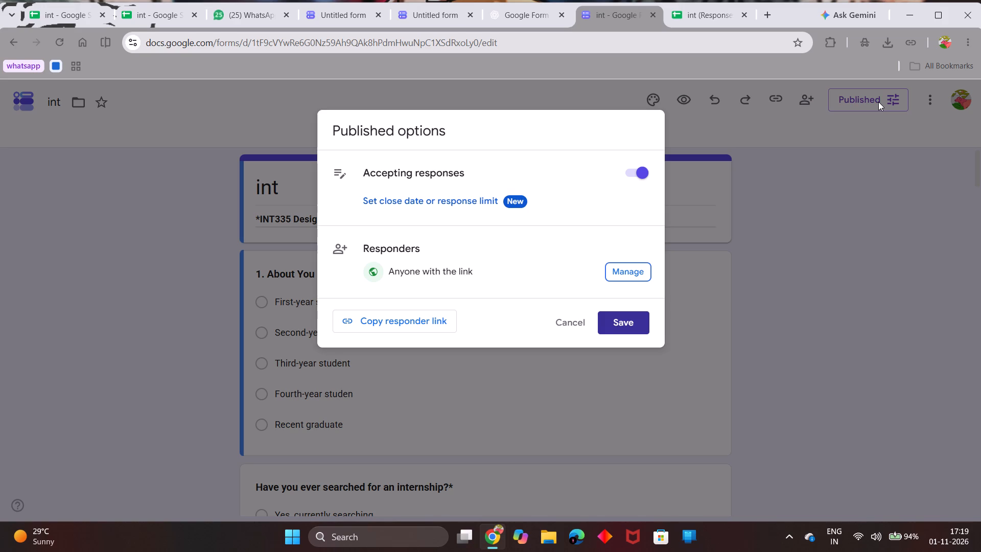
{"action": "left_click", "coordinate": [825, 274]}
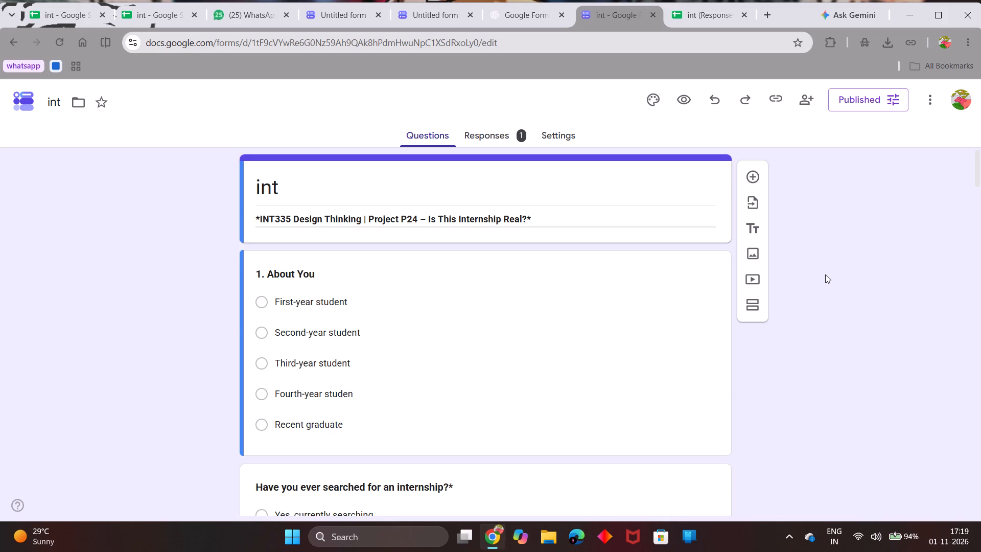
Add a short-answer question with the bold title "Name" directly below the form description.
{"action": "left_click", "coordinate": [664, 227]}
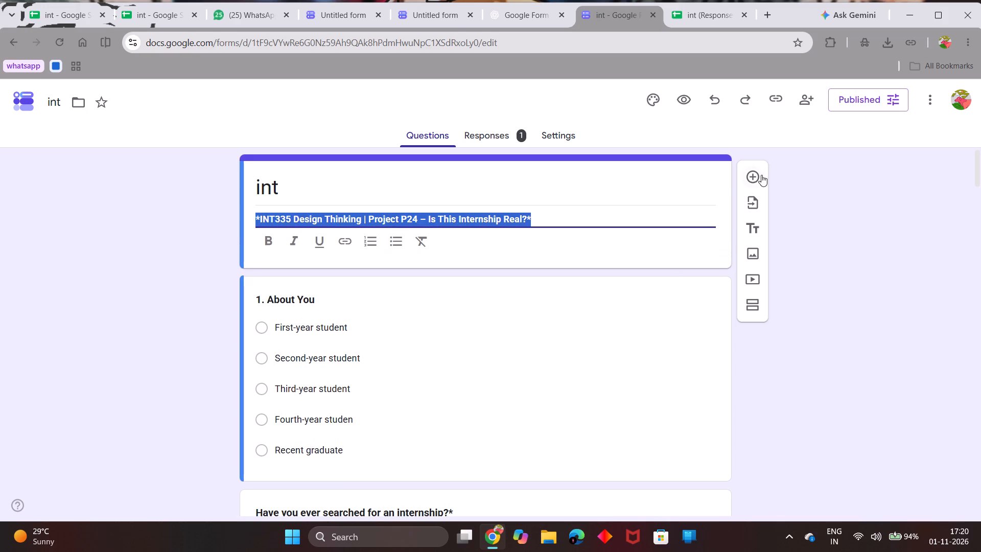
{"action": "left_click", "coordinate": [761, 175]}
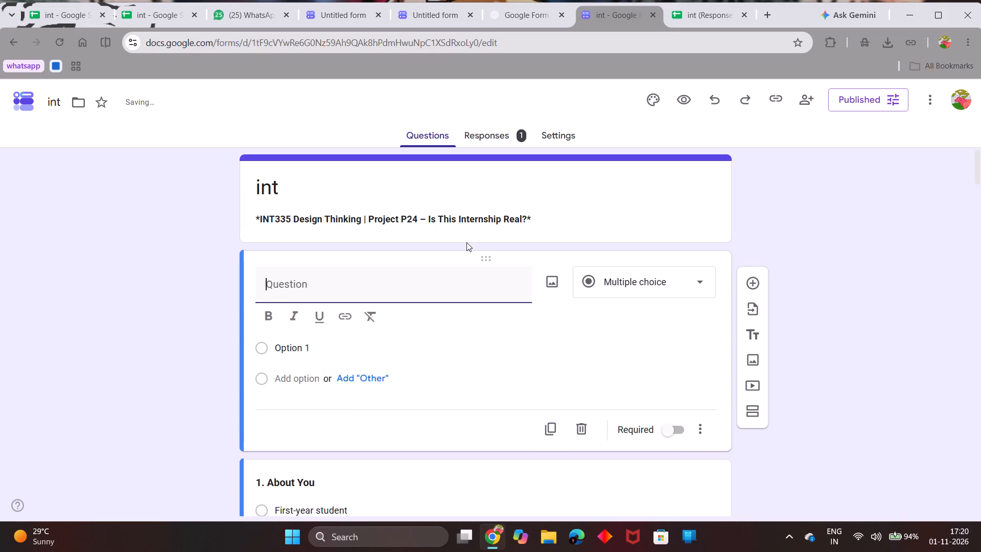
{"action": "left_click", "coordinate": [447, 290]}
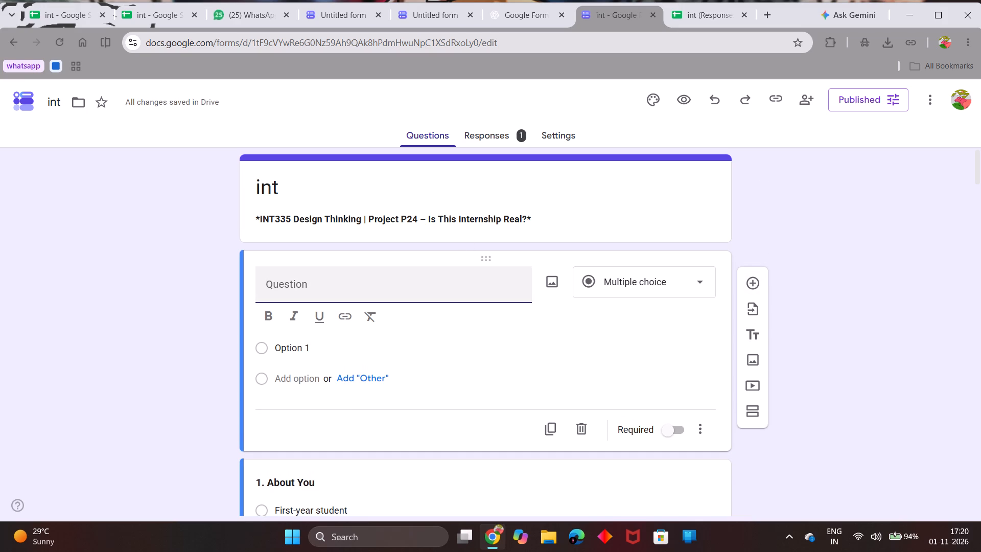
{"action": "key", "text": "shift+n"}
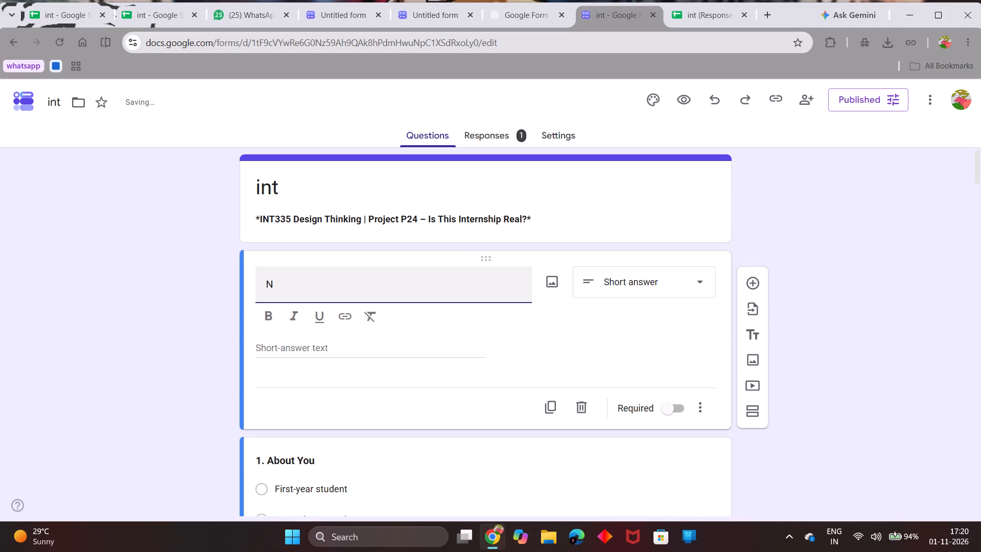
{"action": "key", "text": "a"}
{"action": "type", "text": "me"}
{"action": "left_click", "coordinate": [267, 313]}
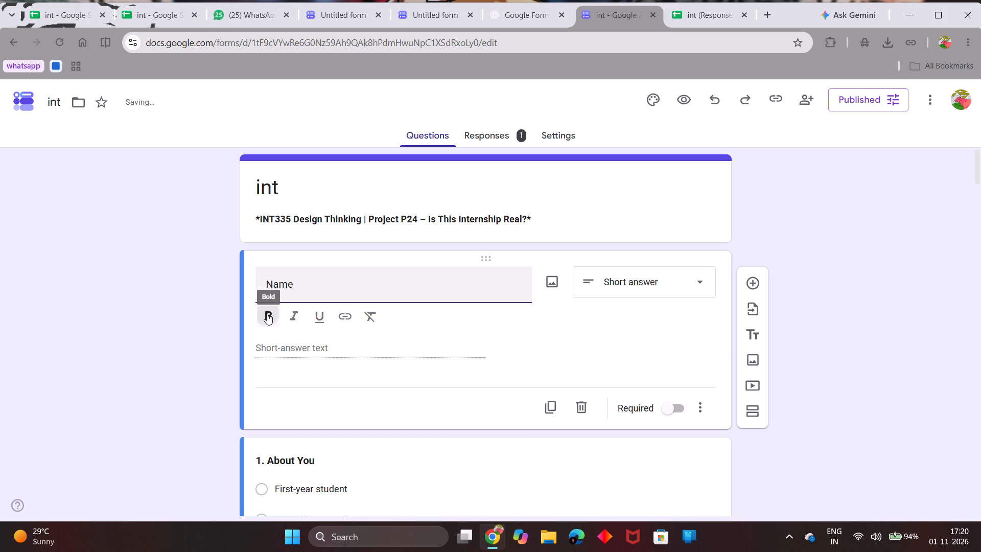
{"action": "left_click", "coordinate": [348, 345]}
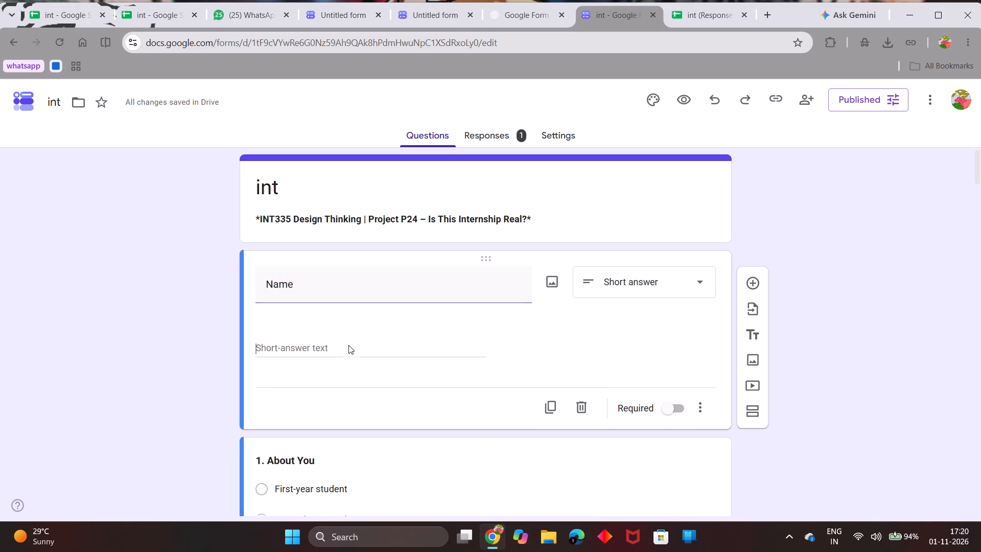
{"action": "left_click", "coordinate": [299, 295]}
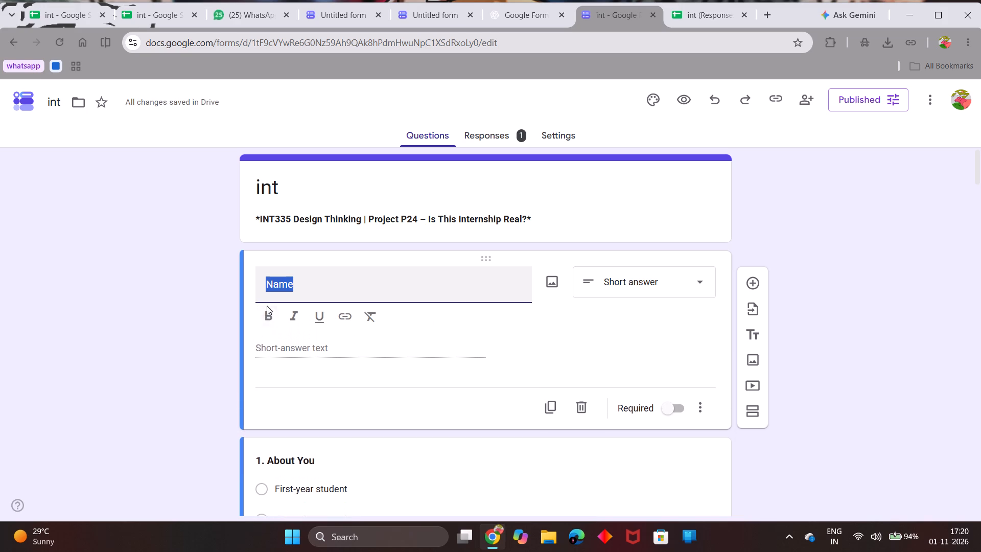
{"action": "left_click", "coordinate": [268, 315]}
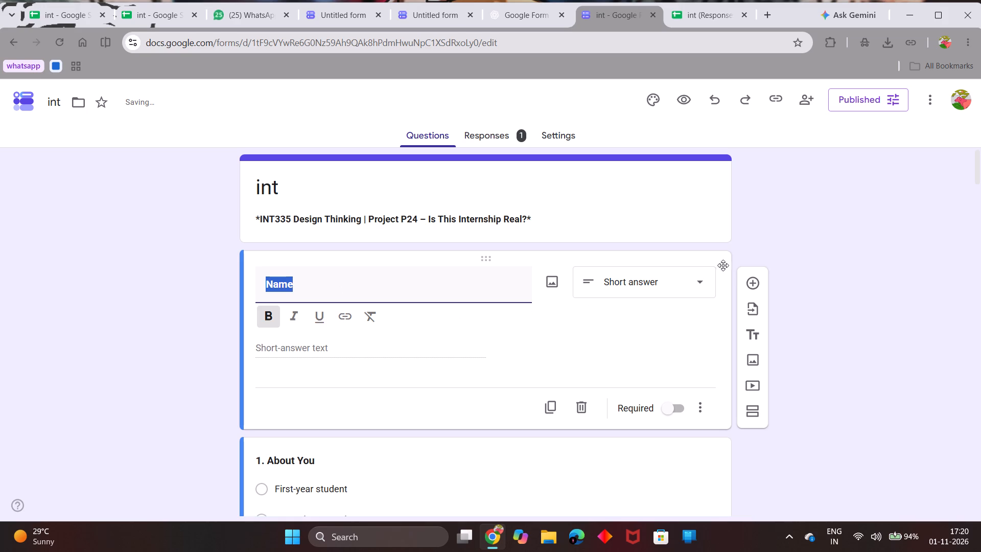
Add a short-answer question with the bold title "Registration number" directly below the Name question.
{"action": "left_click", "coordinate": [754, 284]}
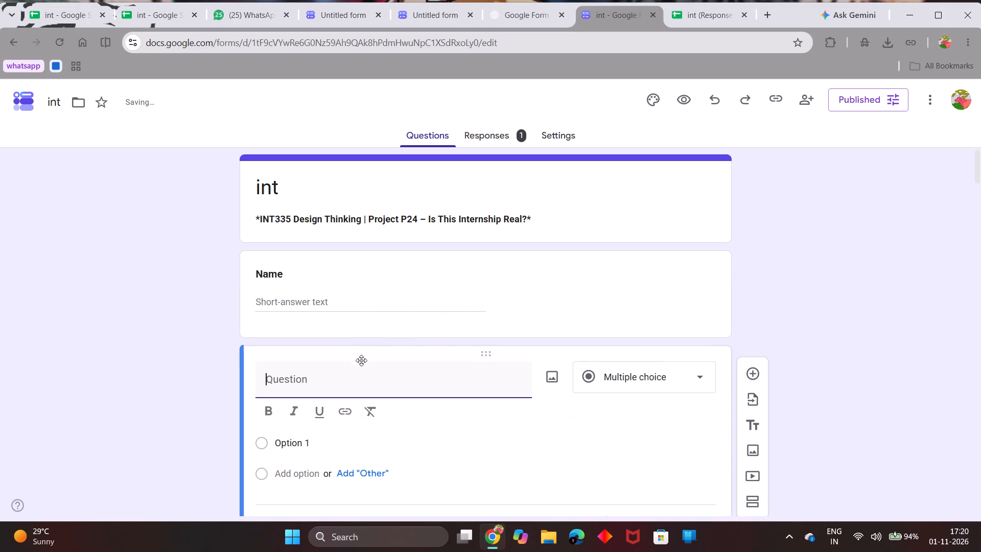
{"action": "type", "text": "re"}
{"action": "type", "text": "gu"}
{"action": "key", "text": "BackSpace"}
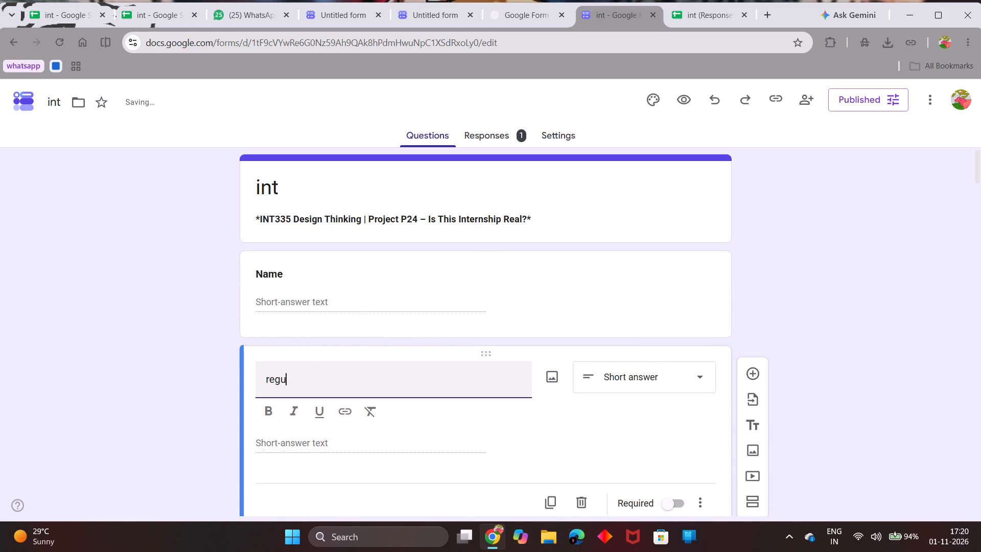
{"action": "type", "text": "istra"}
{"action": "type", "text": "rti"}
{"action": "key", "text": "BackSpace"}
{"action": "key", "text": "BackSpace"}
{"action": "key", "text": "BackSpace"}
{"action": "key", "text": "BackSpace"}
{"action": "key", "text": "BackSpace"}
{"action": "key", "text": "BackSpace"}
{"action": "key", "text": "BackSpace"}
{"action": "key", "text": "BackSpace"}
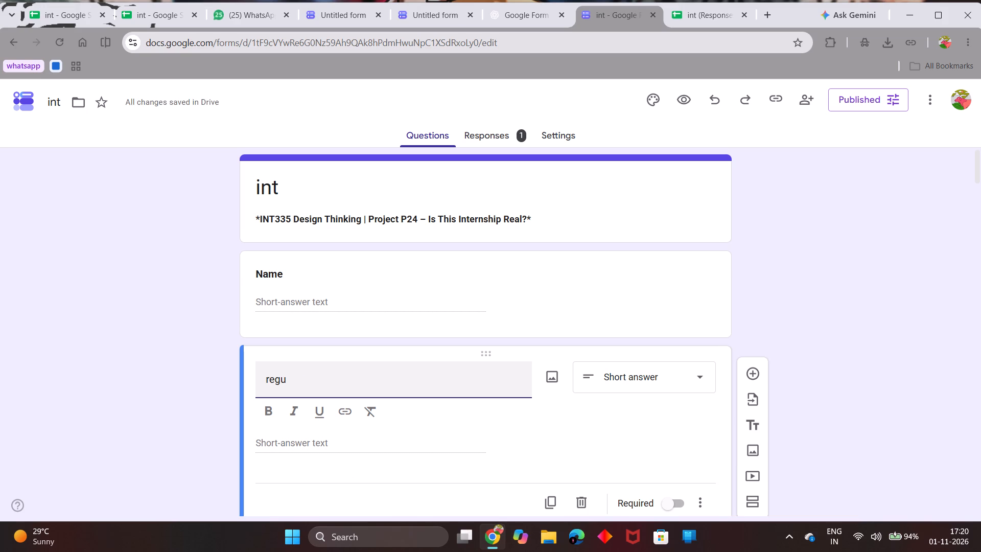
{"action": "key", "text": "BackSpace"}
{"action": "type", "text": "ist"}
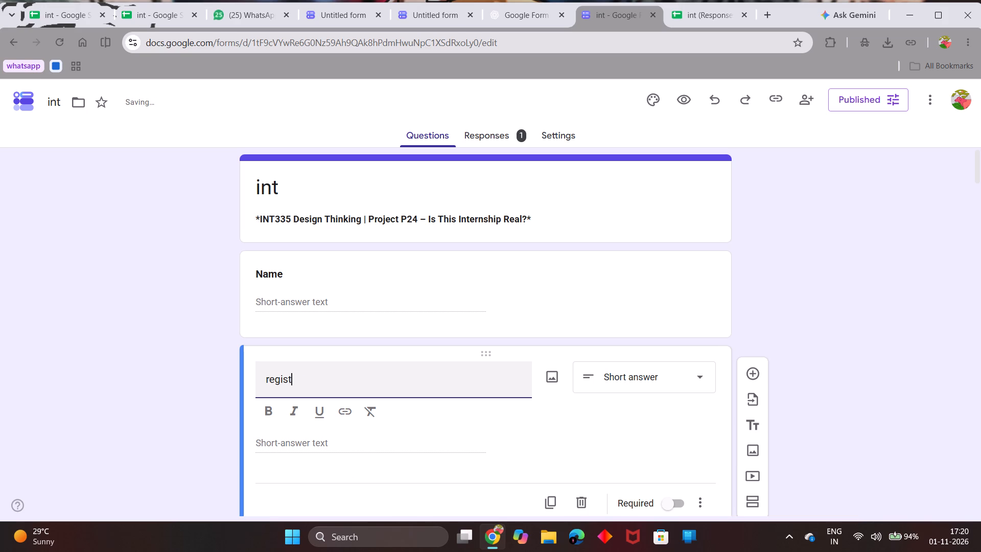
{"action": "key", "text": "BackSpace"}
{"action": "key", "text": "BackSpace"}
{"action": "key", "text": "BackSpace"}
{"action": "key", "text": "BackSpace"}
{"action": "key", "text": "BackSpace"}
{"action": "key", "text": "BackSpace"}
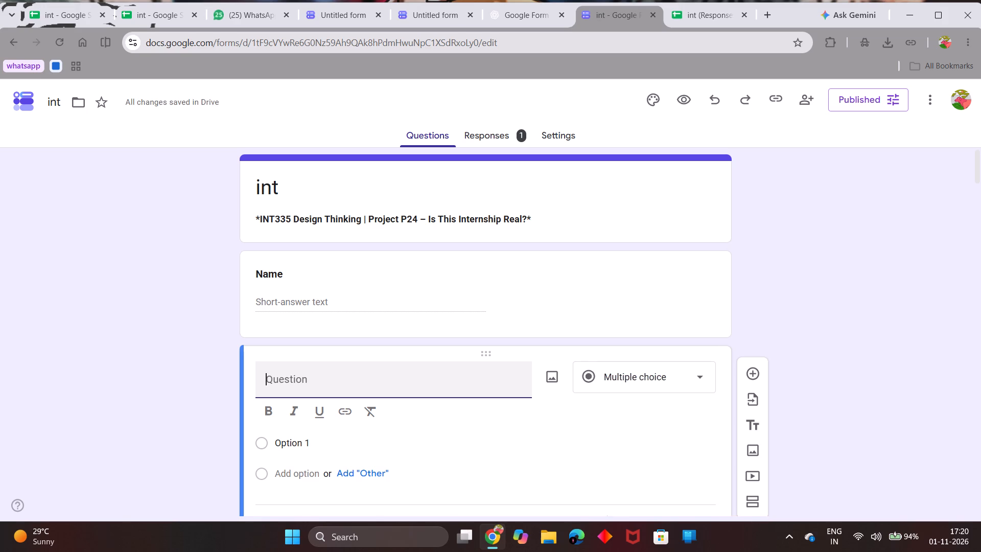
{"action": "type", "text": "Re"}
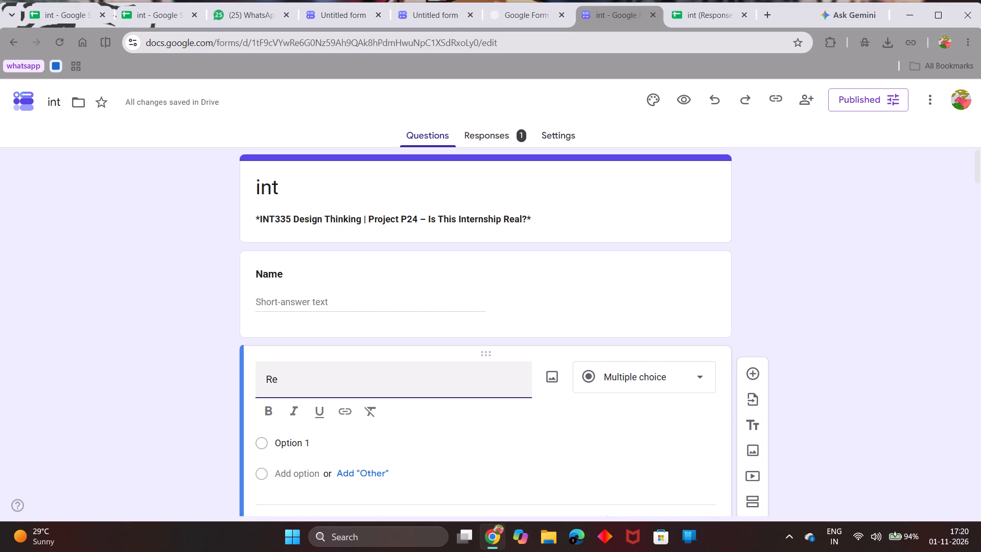
{"action": "type", "text": "gis"}
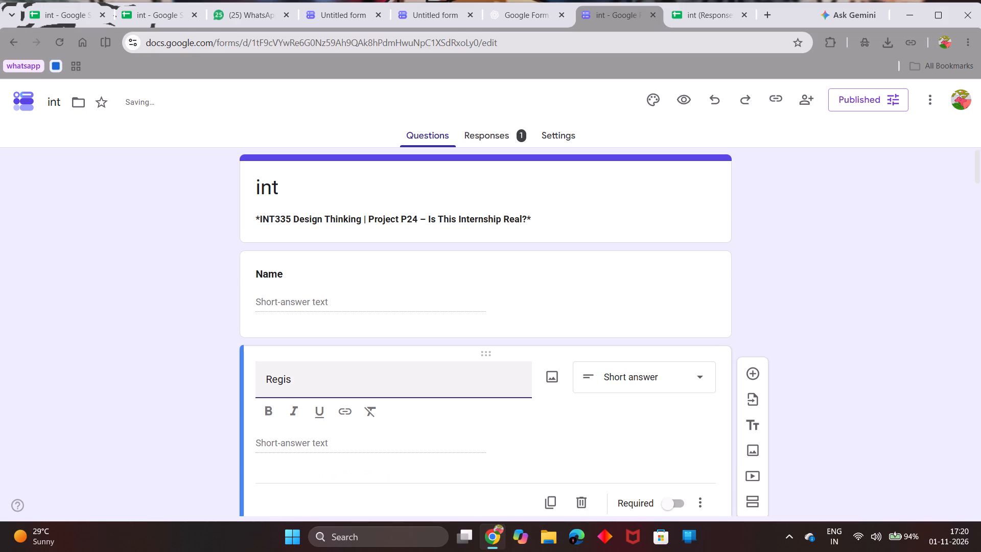
{"action": "key", "text": "t"}
{"action": "key", "text": "r"}
{"action": "type", "text": "ation"}
{"action": "key", "text": "space"}
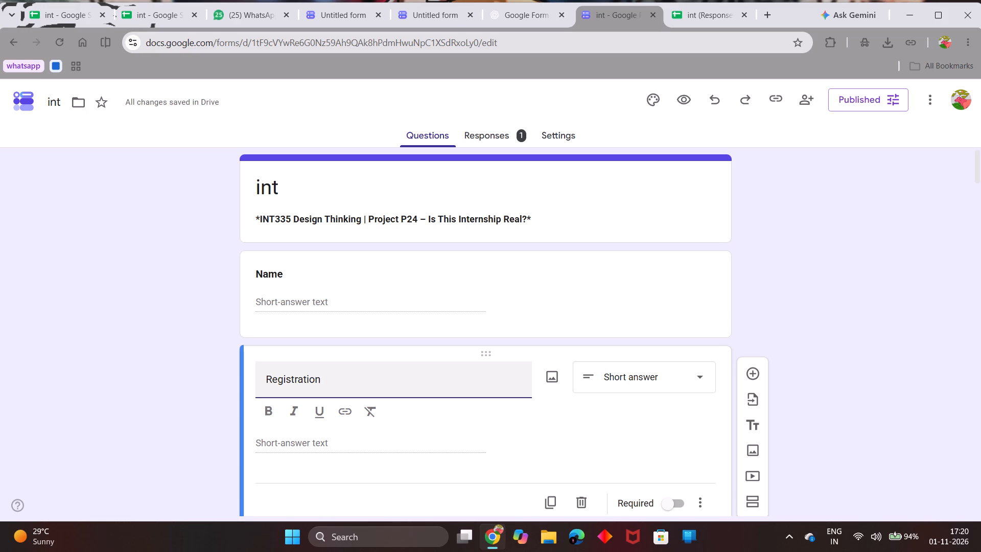
{"action": "type", "text": "num"}
{"action": "type", "text": "ber"}
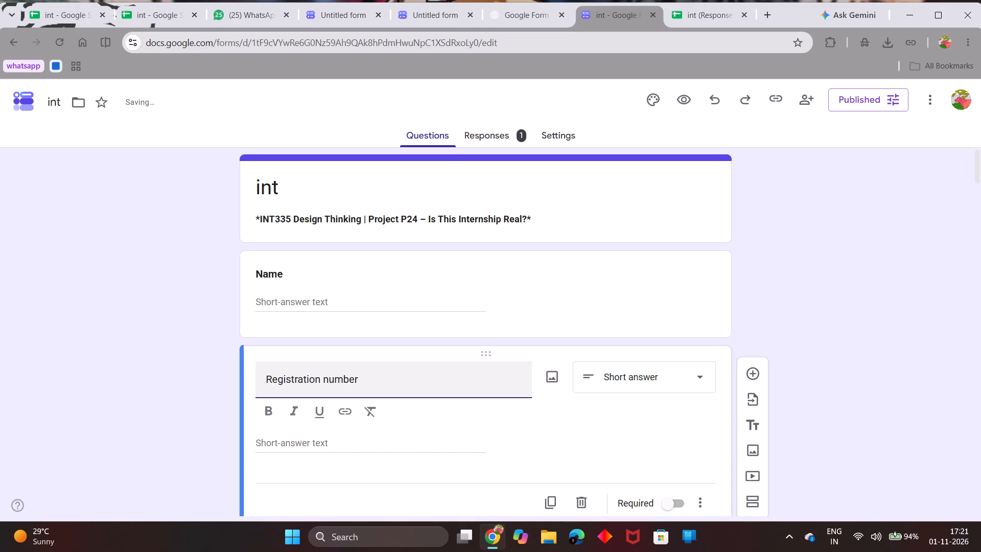
{"action": "left_click", "coordinate": [268, 412]}
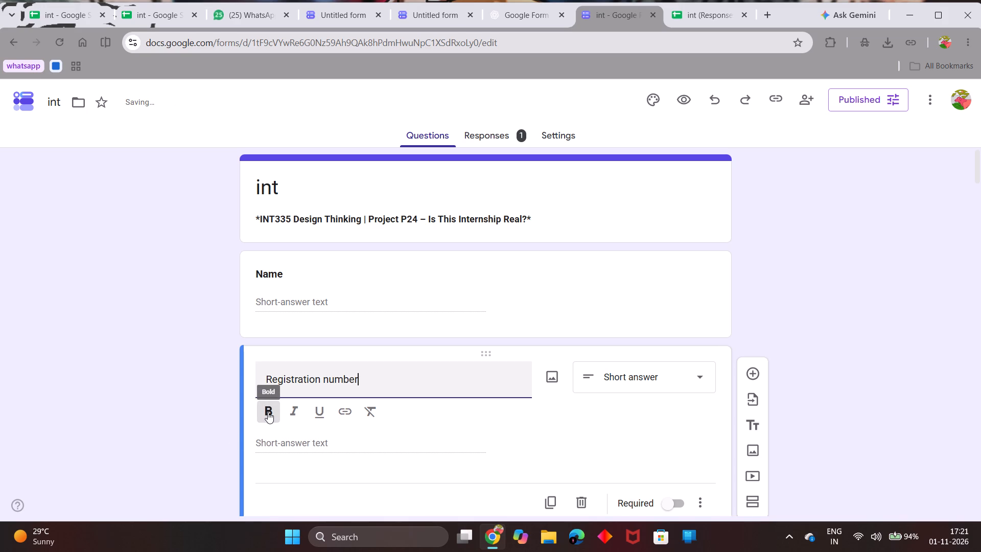
{"action": "left_click", "coordinate": [367, 388]}
{"action": "left_click_drag", "start_coordinate": [365, 384], "coordinate": [263, 383]}
{"action": "left_click", "coordinate": [267, 413]}
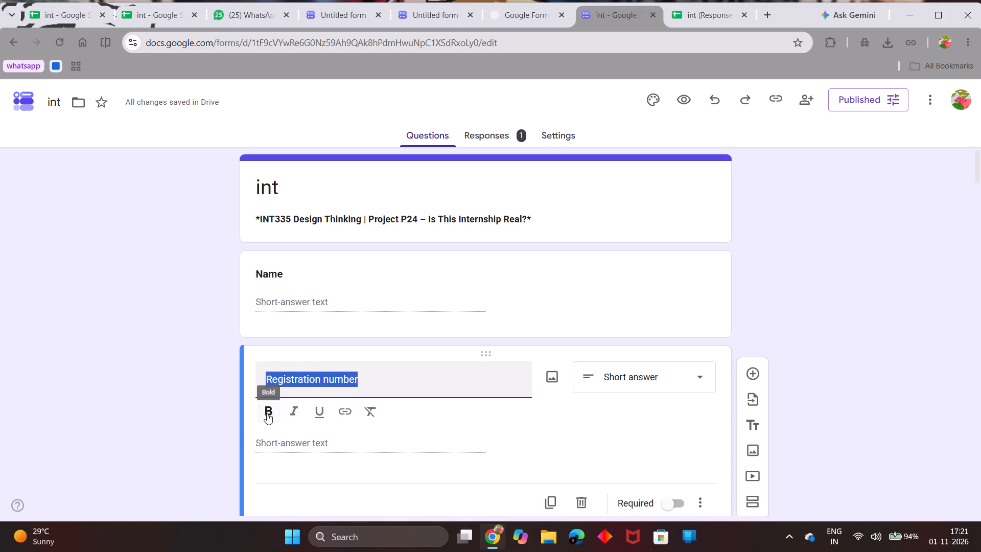
{"action": "left_click", "coordinate": [415, 445]}
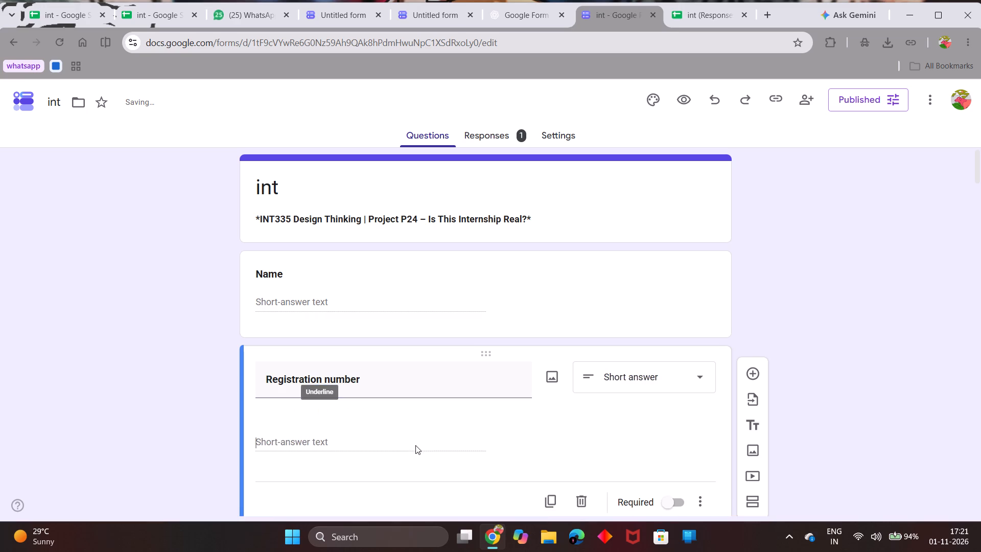
Insert an asterisk at the start of the Registration number question's title.
{"action": "left_click", "coordinate": [263, 373]}
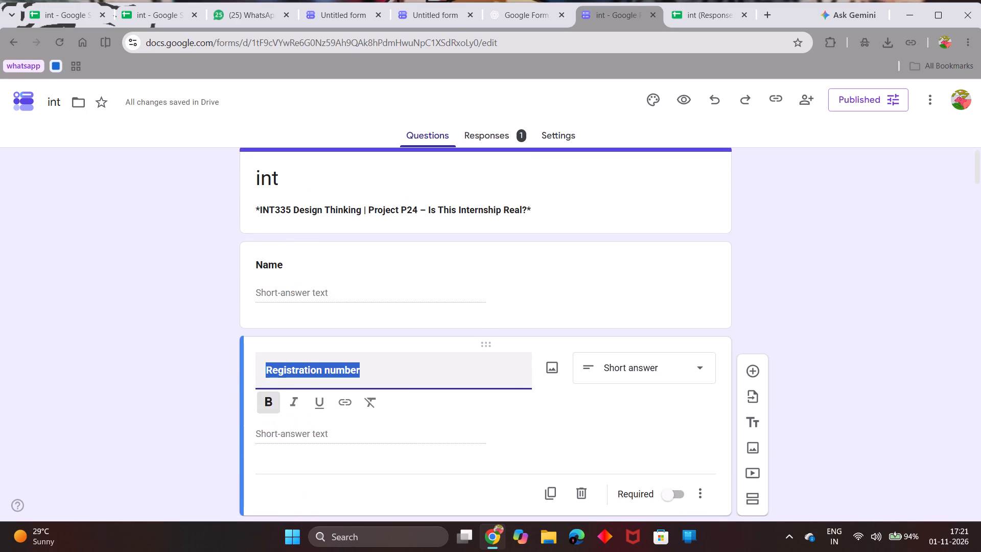
{"action": "left_click", "coordinate": [263, 369]}
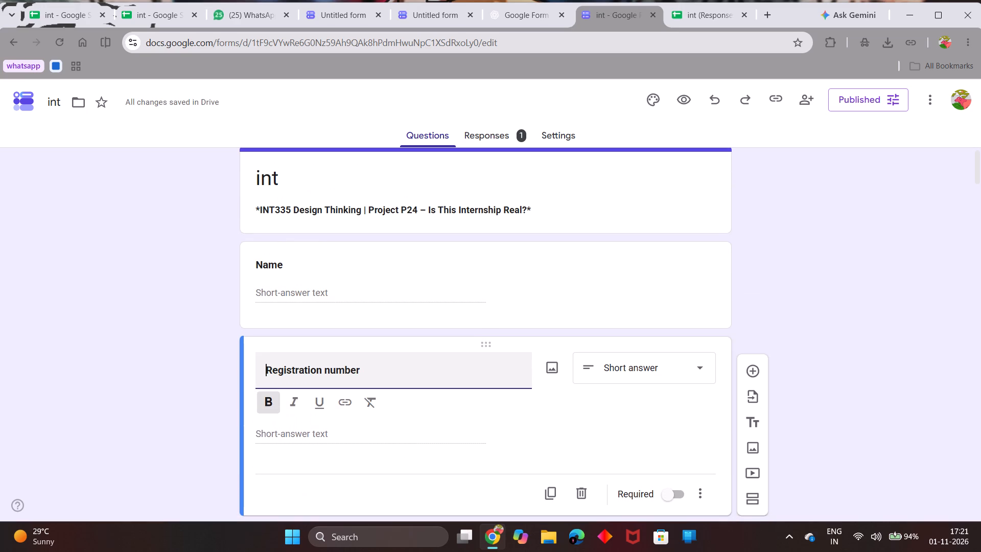
{"action": "key", "text": "shift+asterisk"}
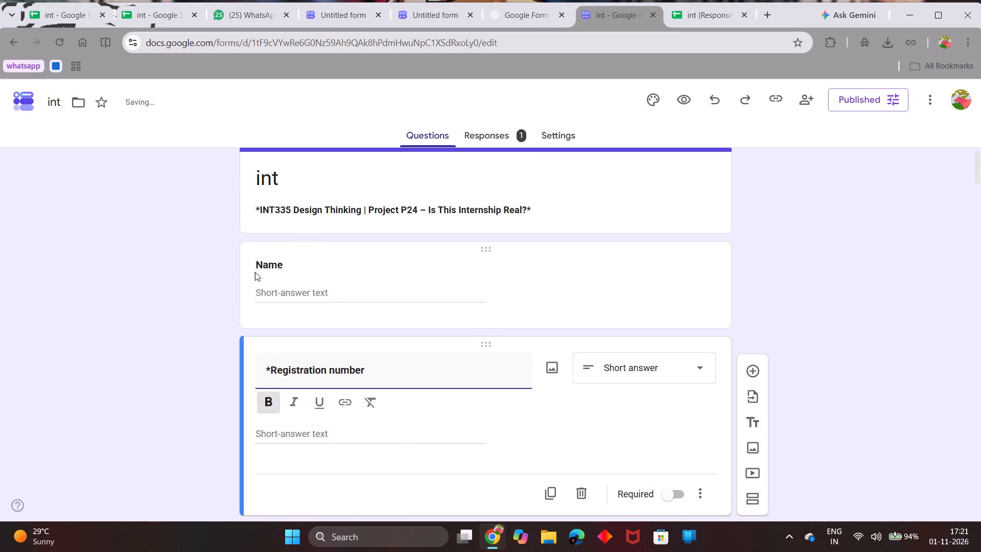
Insert an asterisk at the start of the Name question's title.
{"action": "left_click", "coordinate": [256, 265]}
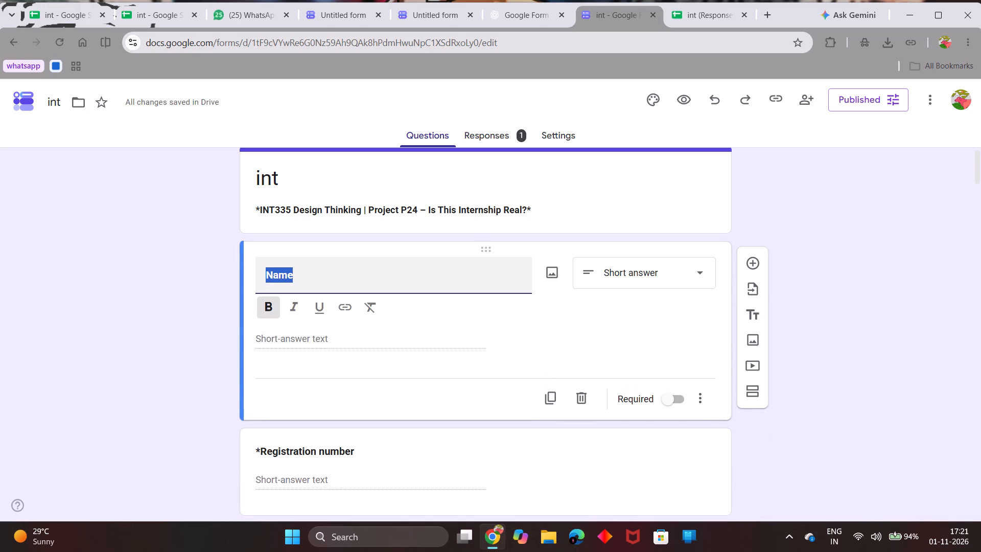
{"action": "left_click", "coordinate": [260, 271]}
{"action": "key", "text": "shift+asterisk"}
Add the number "2." at the start of the "Have you ever searched for an internship?" question title.
{"action": "scroll", "coordinate": [288, 349], "scroll_direction": "down", "scroll_amount": 3}
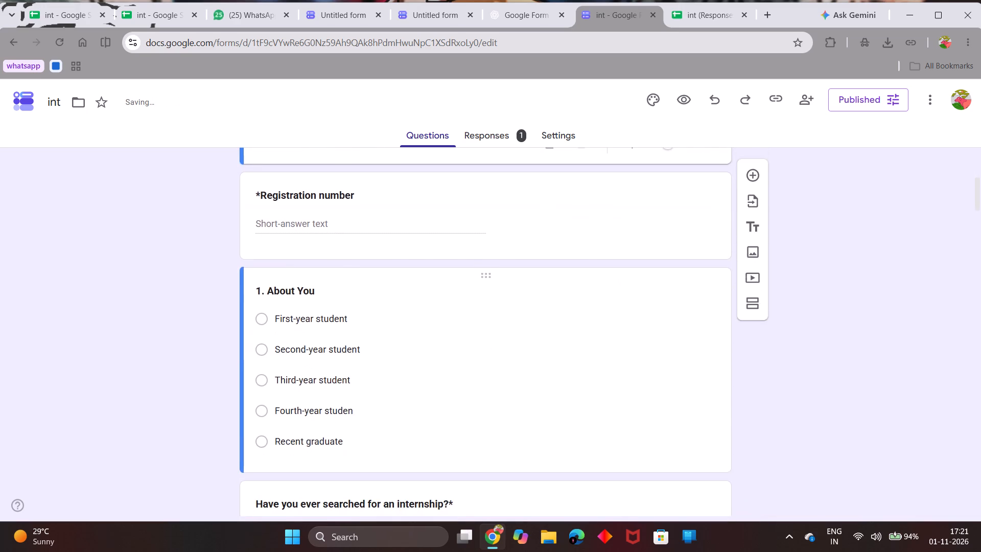
{"action": "scroll", "coordinate": [288, 349], "scroll_direction": "down", "scroll_amount": 3}
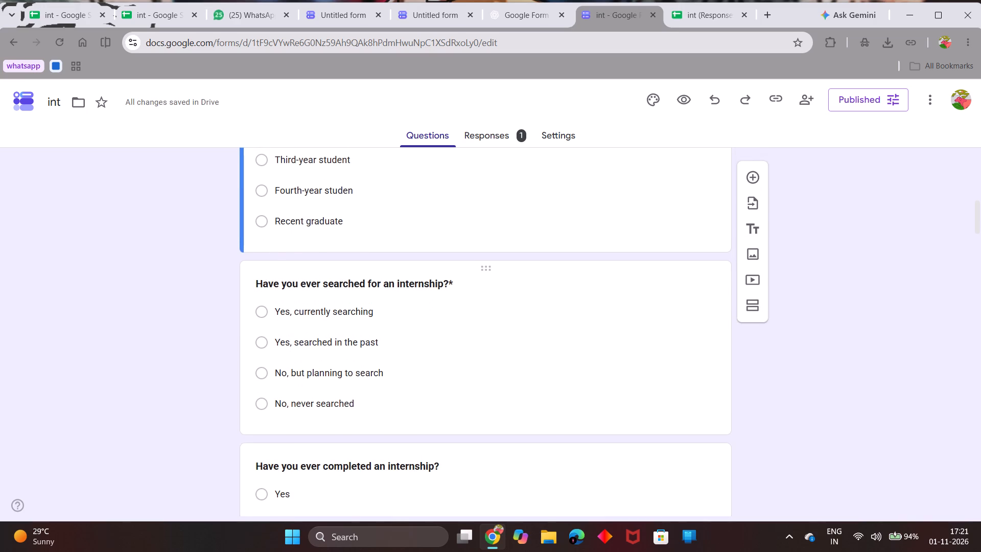
{"action": "left_click", "coordinate": [258, 285]}
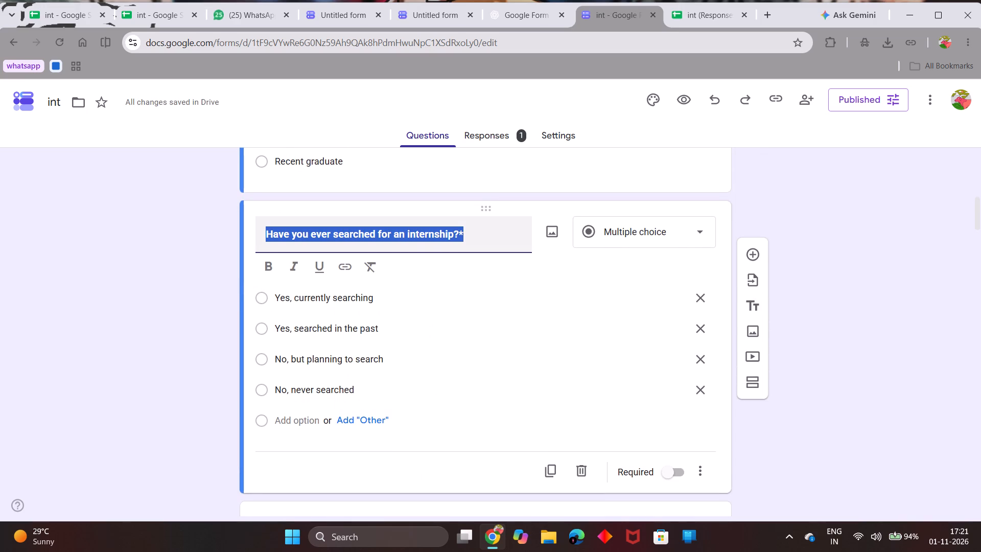
{"action": "left_click", "coordinate": [259, 238]}
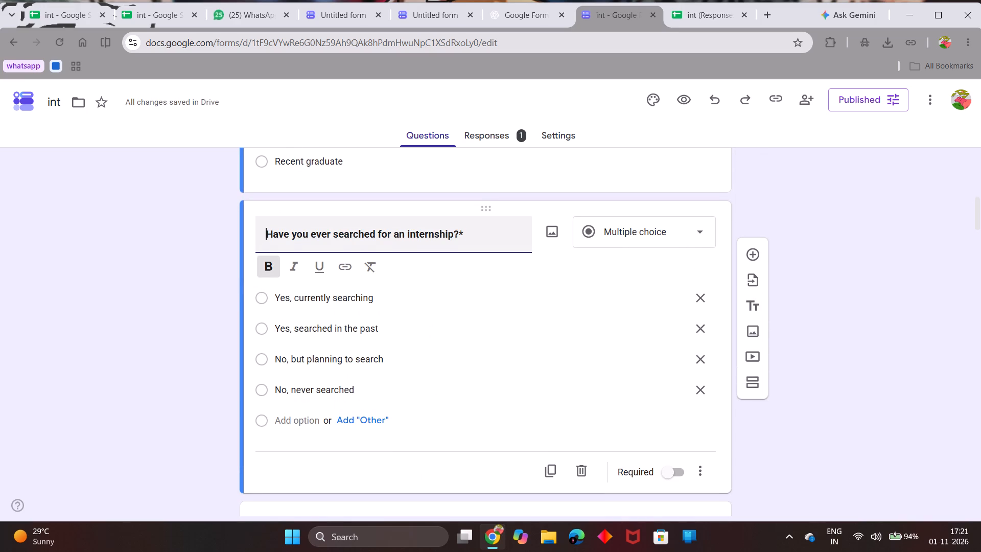
{"action": "key", "text": "2"}
{"action": "key", "text": "period"}
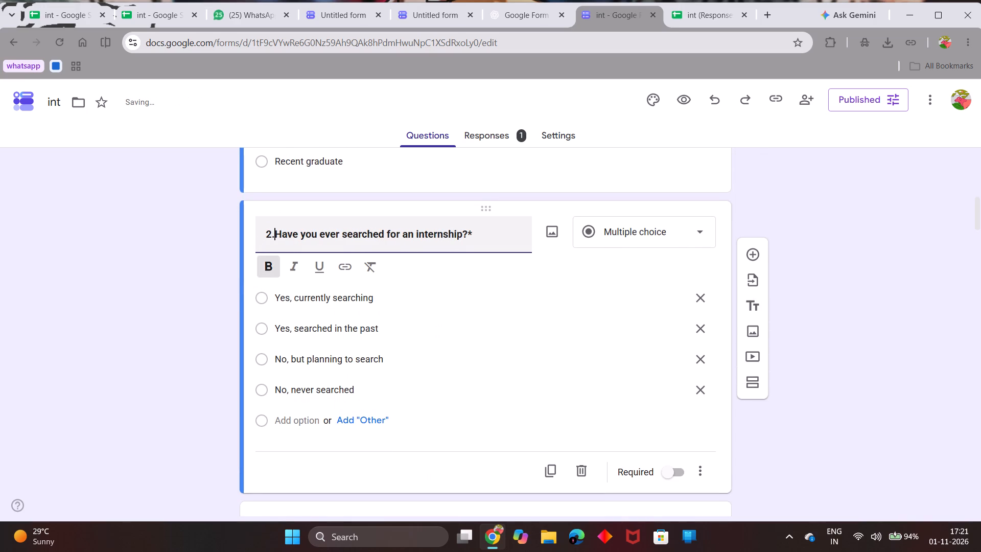
Add the number "3." at the start of the "Have you ever completed an internship?" question title.
{"action": "scroll", "coordinate": [332, 328], "scroll_direction": "down", "scroll_amount": 4}
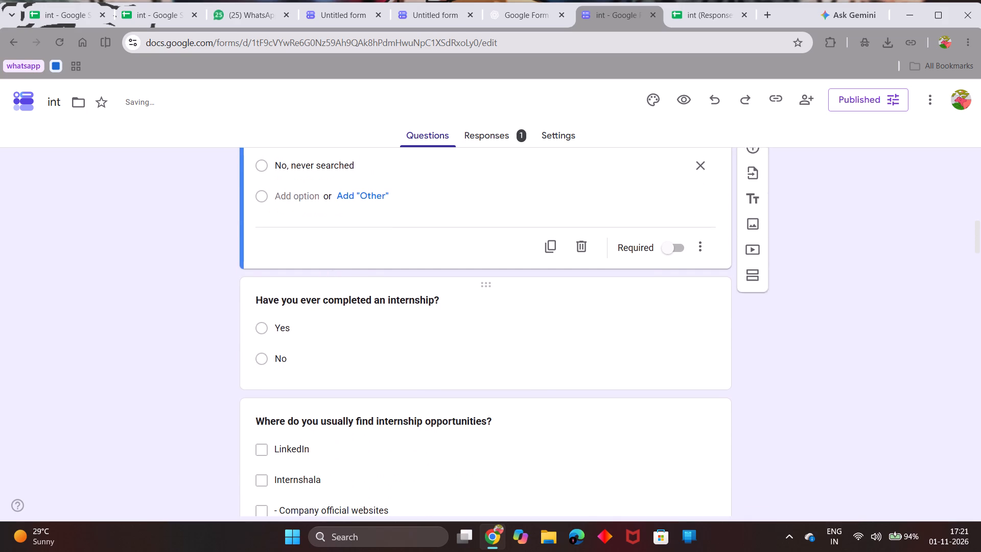
{"action": "left_click", "coordinate": [309, 305]}
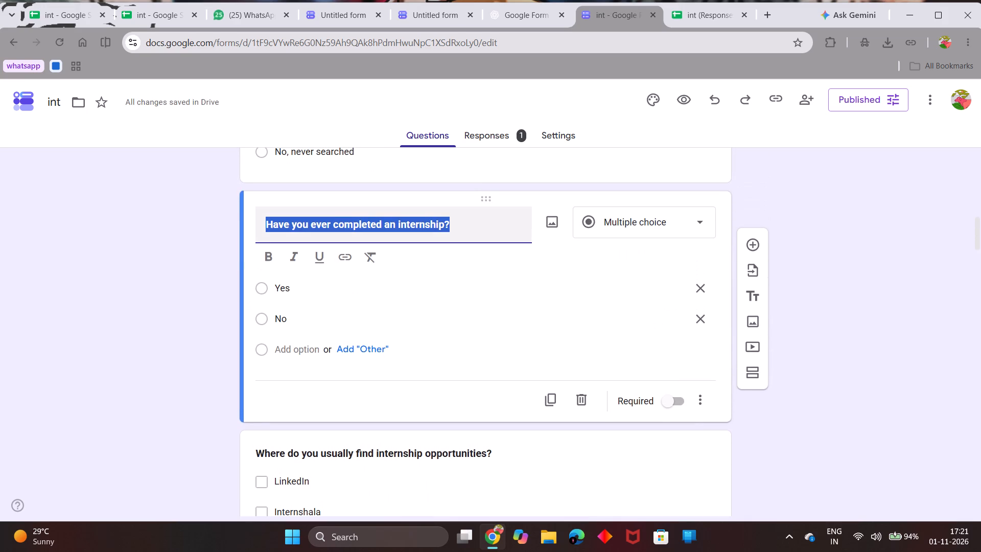
{"action": "left_click", "coordinate": [266, 227]}
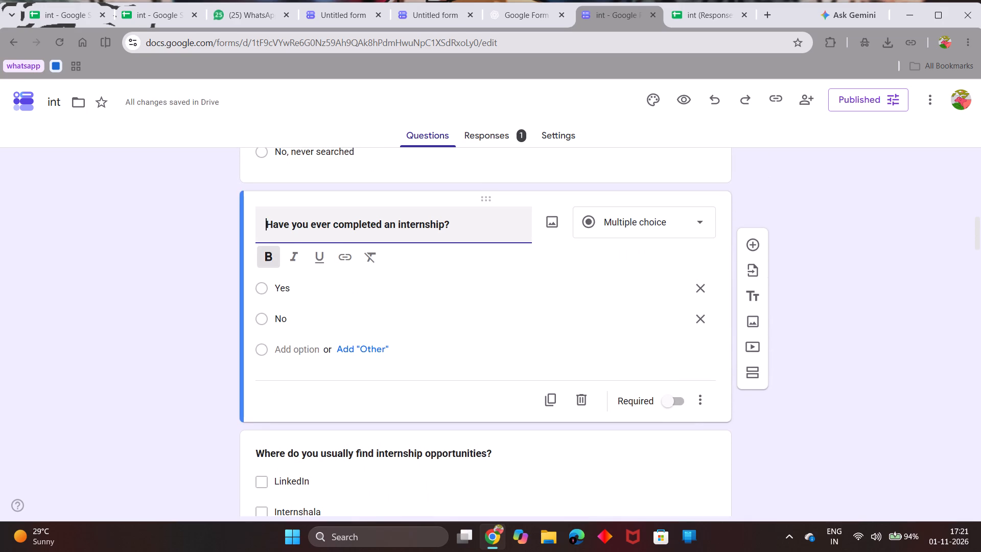
{"action": "key", "text": "3"}
{"action": "key", "text": "period"}
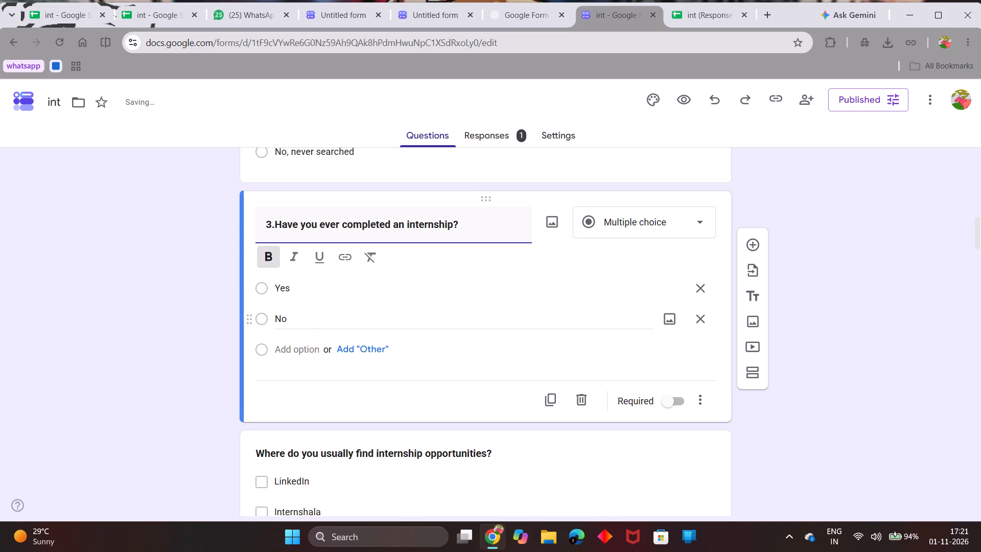
Add the number "4." at the start of the "Where do you usually find internship opportunities?" question title.
{"action": "scroll", "coordinate": [315, 314], "scroll_direction": "down", "scroll_amount": 2}
{"action": "left_click", "coordinate": [275, 254]}
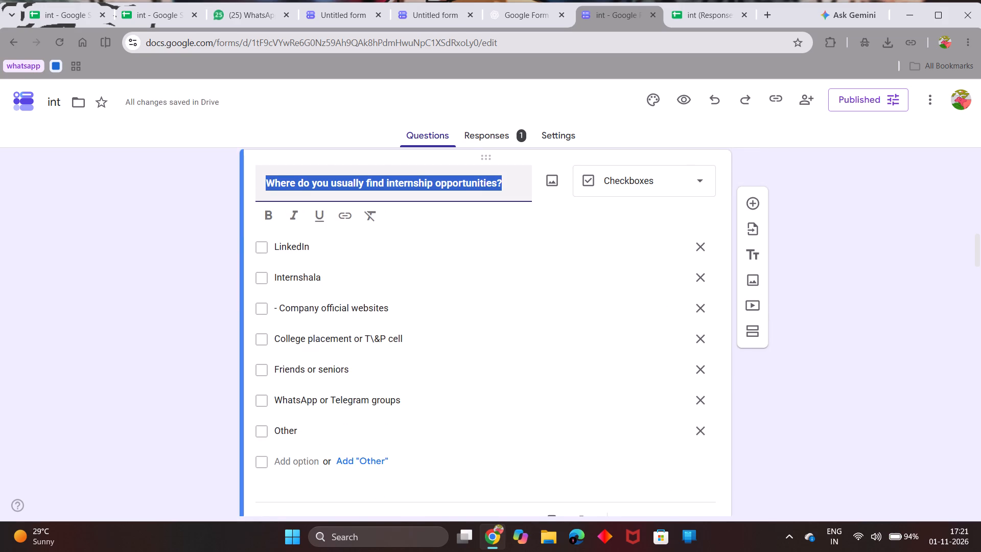
{"action": "left_click", "coordinate": [259, 189]}
{"action": "key", "text": "4"}
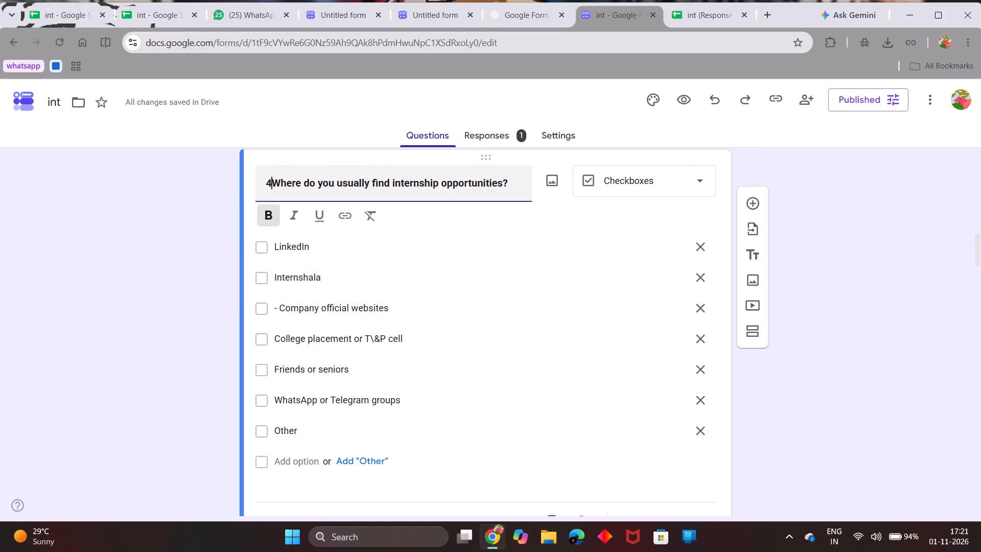
{"action": "key", "text": "period"}
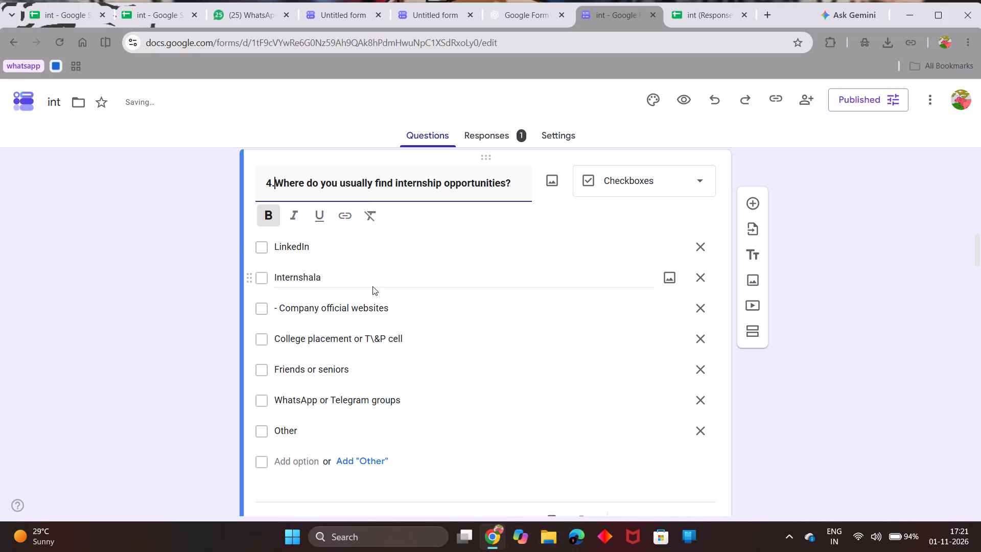
Add the number "5." at the start of the "How frequently do you come across internship opportunities?" question title.
{"action": "scroll", "coordinate": [373, 323], "scroll_direction": "down", "scroll_amount": 5}
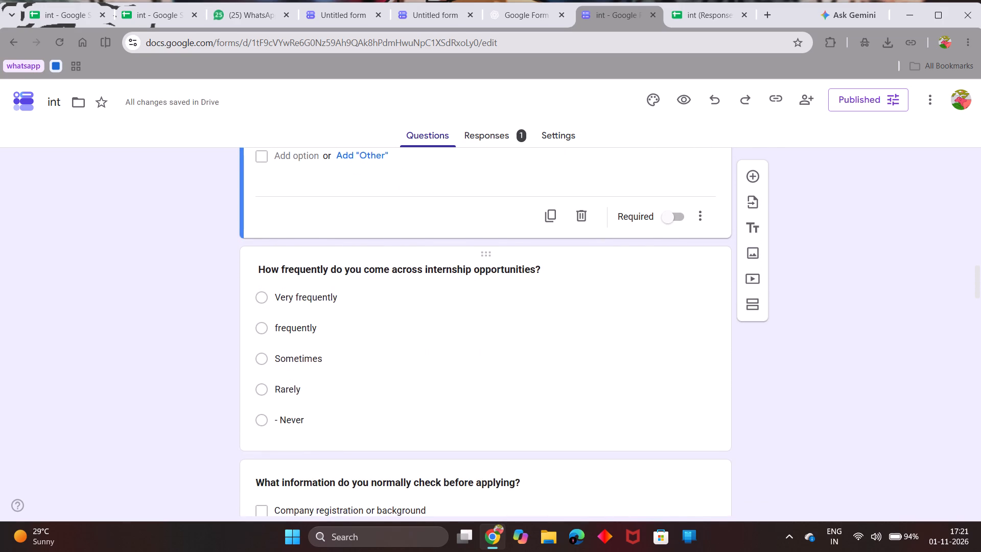
{"action": "left_click", "coordinate": [359, 270]}
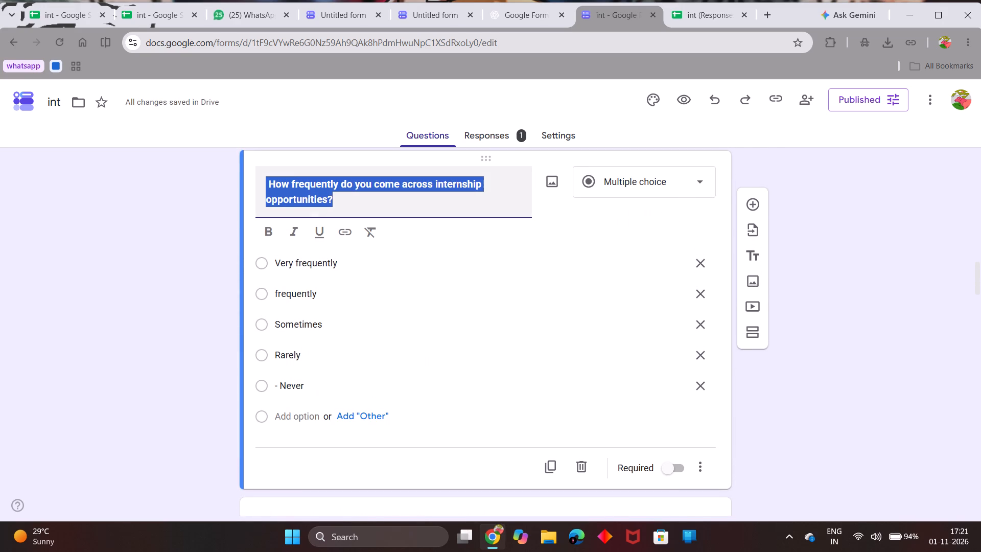
{"action": "left_click", "coordinate": [263, 178]}
{"action": "key", "text": "5"}
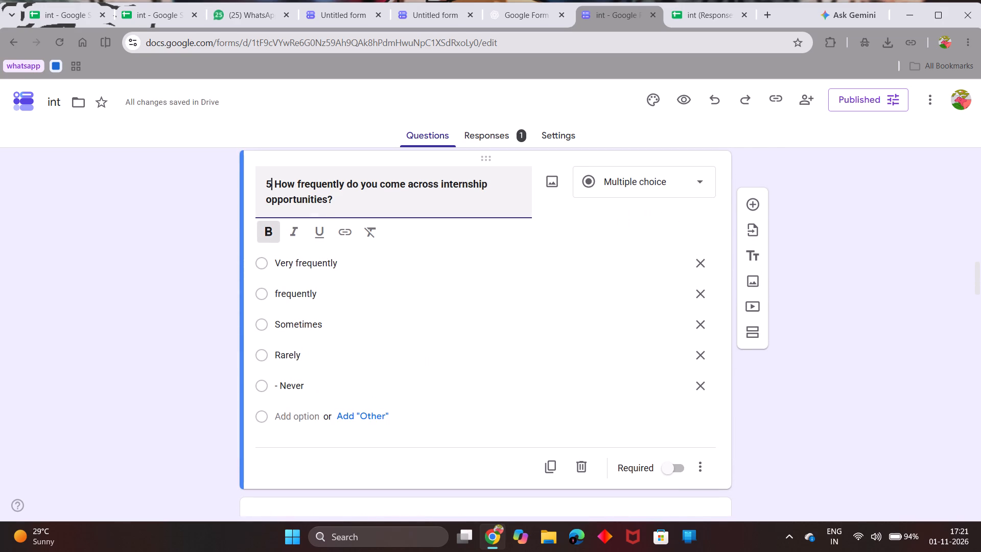
{"action": "key", "text": "period"}
Add the number "6." at the start of the "What information do you normally check before applying?" question title.
{"action": "scroll", "coordinate": [299, 320], "scroll_direction": "down", "scroll_amount": 1}
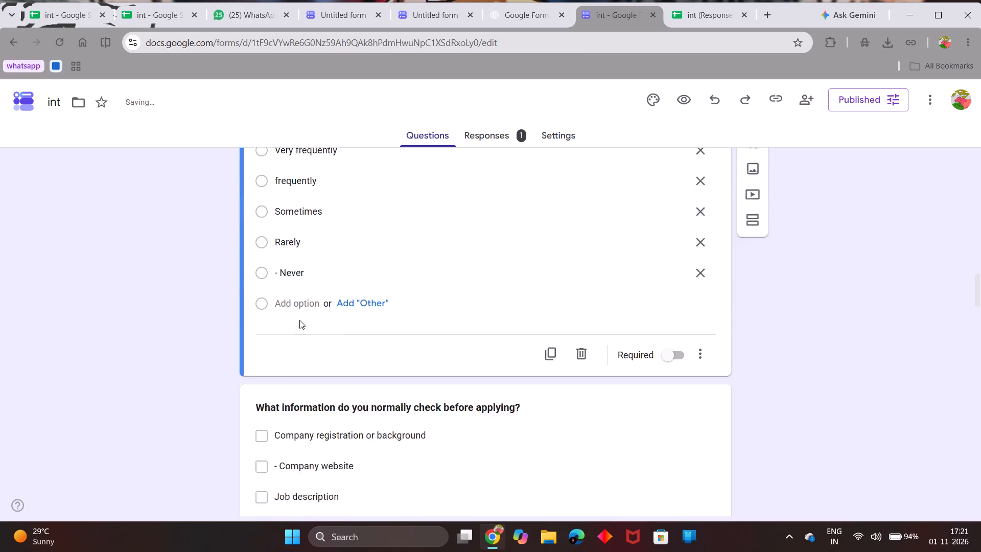
{"action": "scroll", "coordinate": [299, 320], "scroll_direction": "down", "scroll_amount": 2}
{"action": "left_click", "coordinate": [309, 311]}
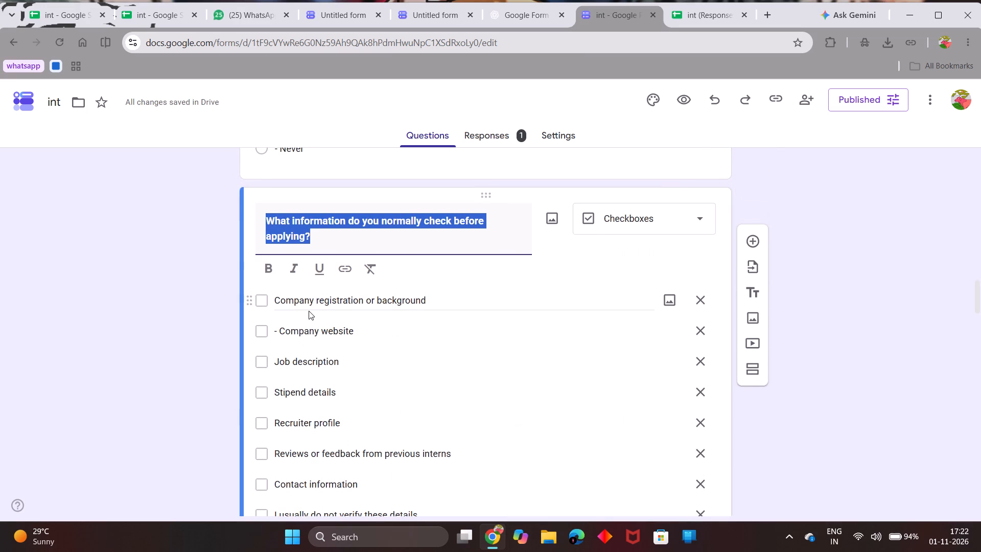
{"action": "left_click", "coordinate": [265, 213]}
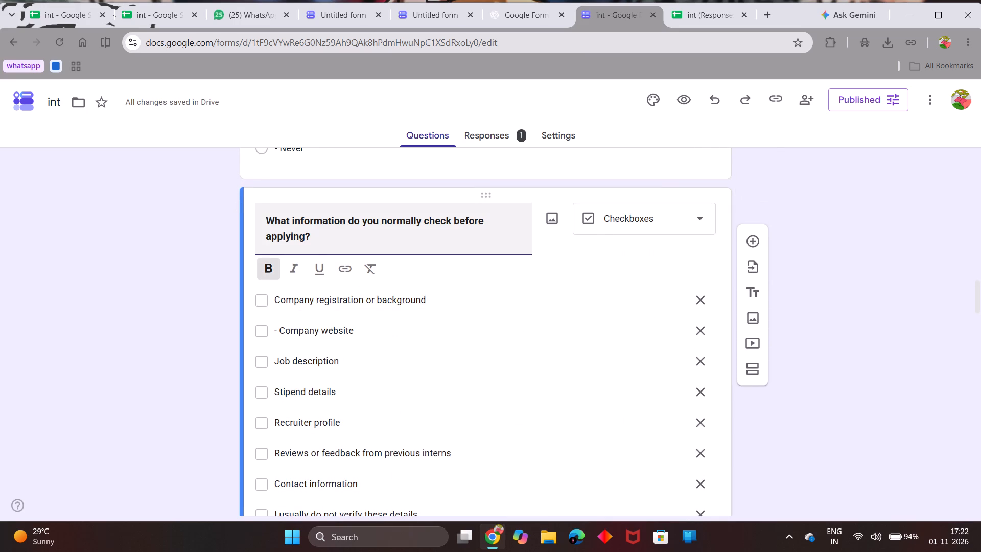
{"action": "key", "text": "6"}
{"action": "key", "text": "period"}
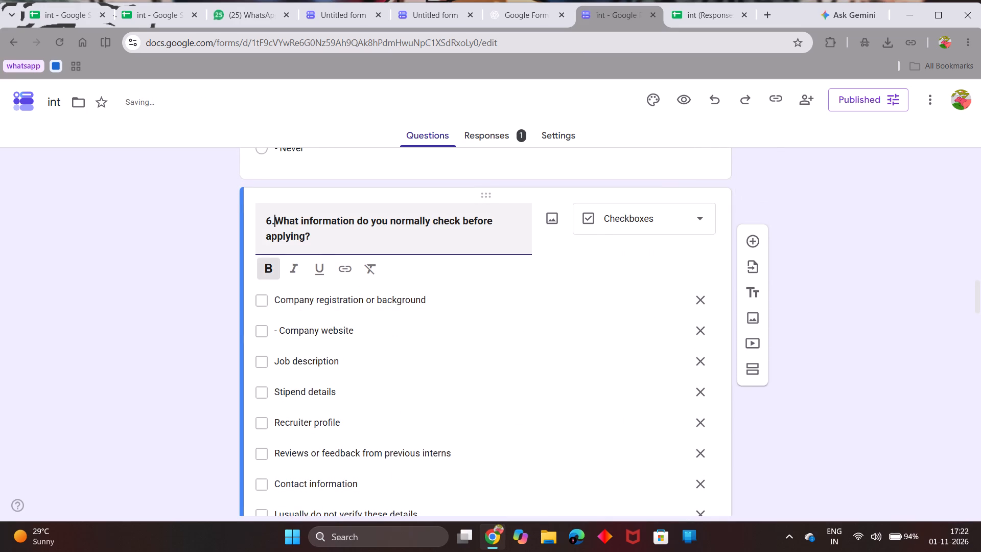
Add the number "7." before "Have you ever doubted whether an internship opportunity was genuine?" in that question's title.
{"action": "scroll", "coordinate": [350, 326], "scroll_direction": "down", "scroll_amount": 4}
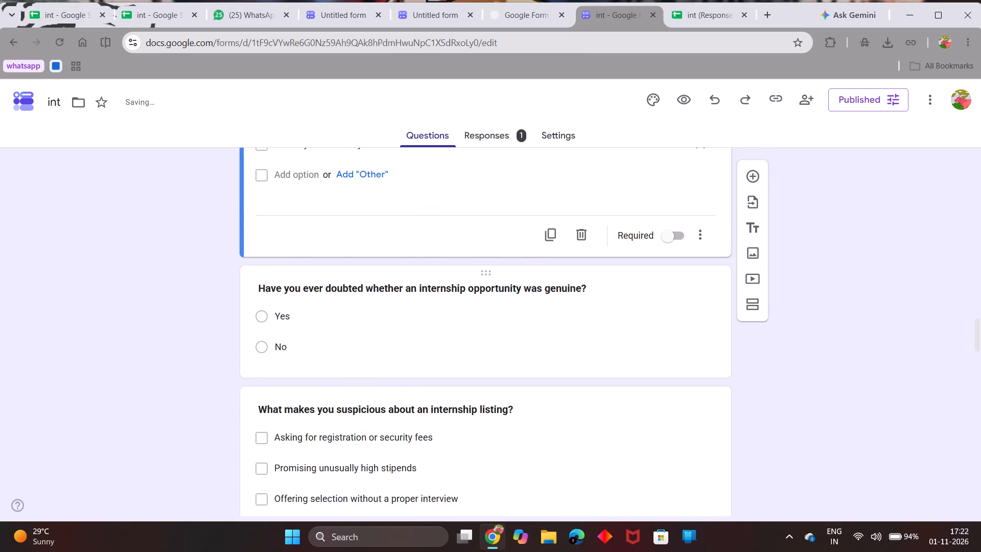
{"action": "left_click", "coordinate": [339, 290]}
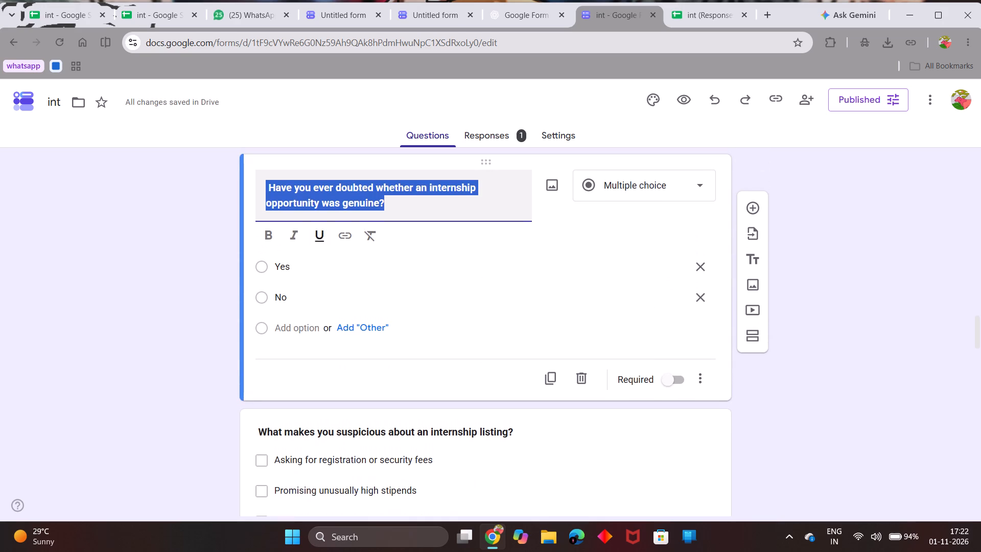
{"action": "left_click", "coordinate": [268, 185]}
{"action": "key", "text": "7"}
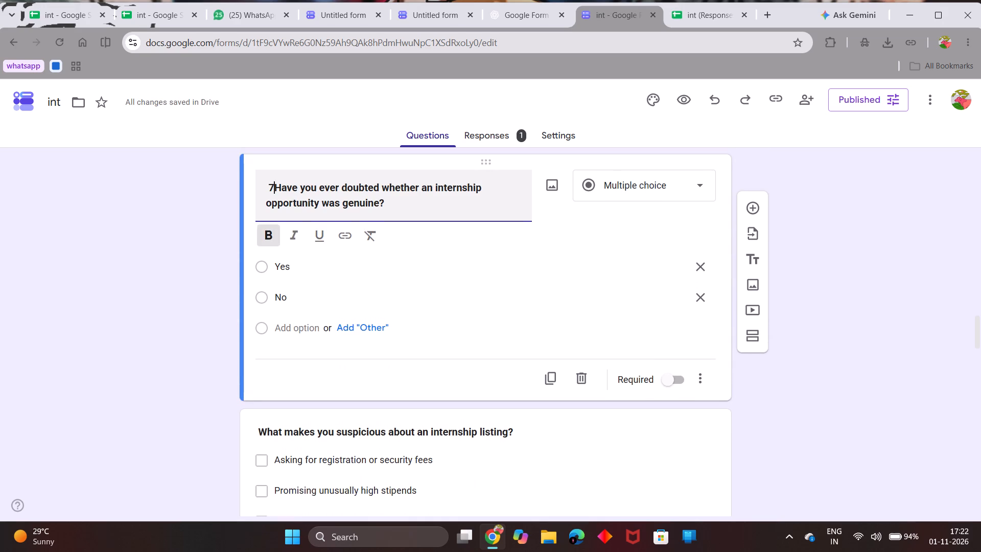
{"action": "key", "text": "period"}
Add the number "8." at the start of the "What makes you suspicious about an internship listing?" question title.
{"action": "scroll", "coordinate": [299, 292], "scroll_direction": "down", "scroll_amount": 1}
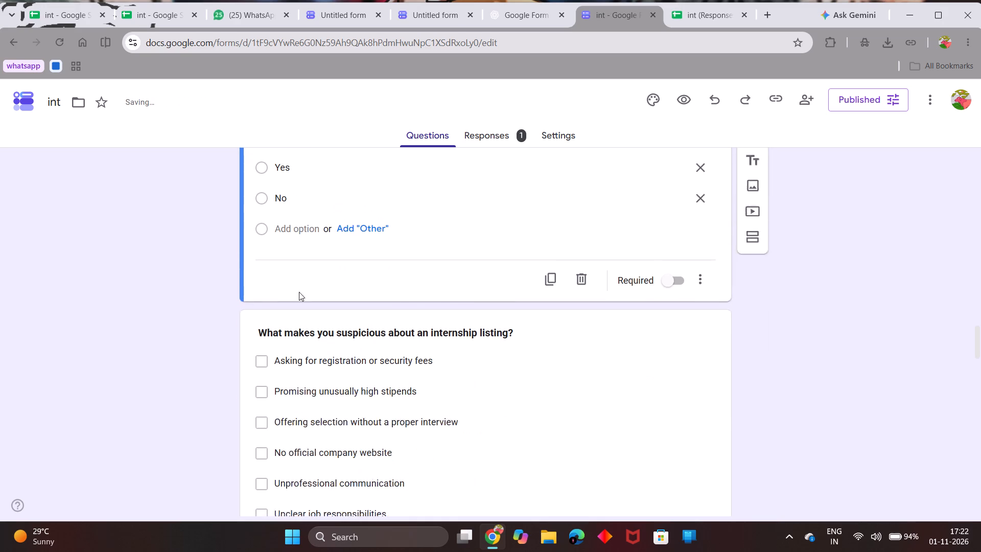
{"action": "scroll", "coordinate": [299, 292], "scroll_direction": "down", "scroll_amount": 1}
{"action": "left_click", "coordinate": [294, 298]}
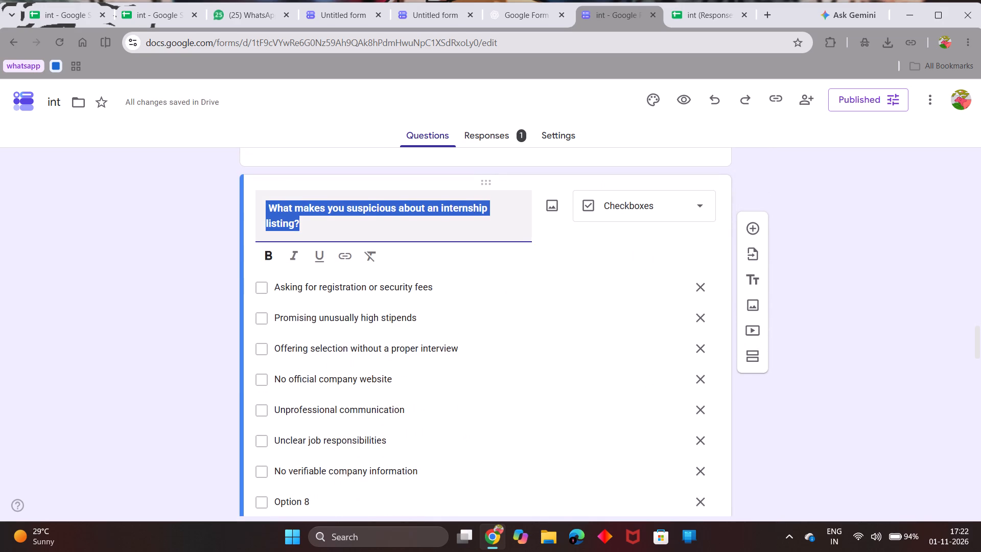
{"action": "left_click", "coordinate": [264, 206]}
{"action": "key", "text": "8"}
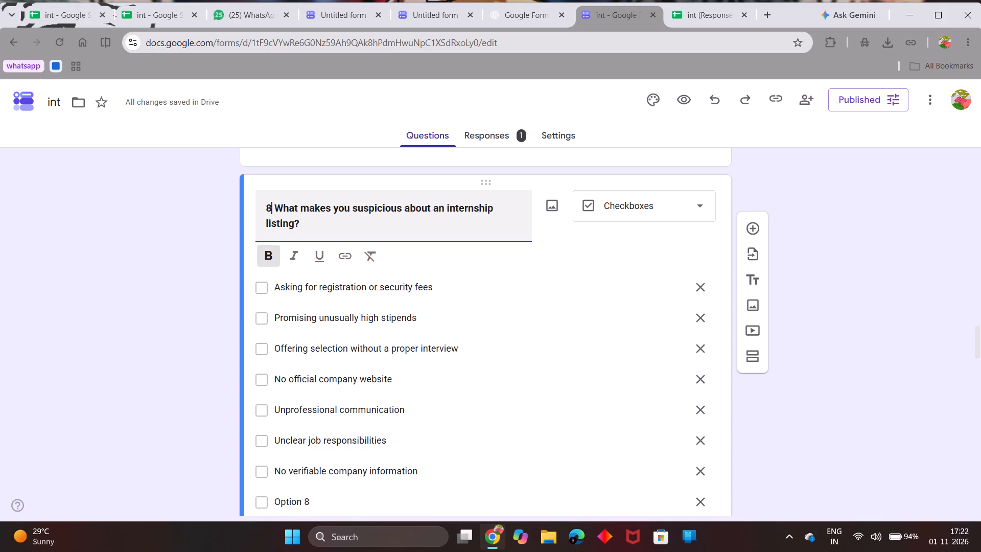
{"action": "key", "text": "period"}
Add the number "9." before "Have you ever encountered an internship that asked you to pay money?" in that question's title.
{"action": "scroll", "coordinate": [334, 340], "scroll_direction": "down", "scroll_amount": 2}
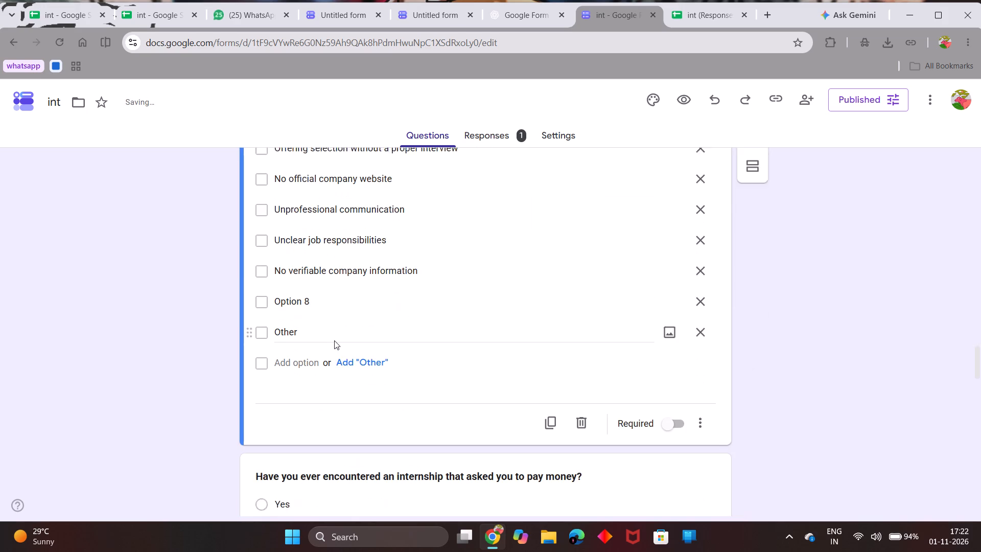
{"action": "scroll", "coordinate": [334, 340], "scroll_direction": "down", "scroll_amount": 2}
{"action": "left_click", "coordinate": [324, 399]}
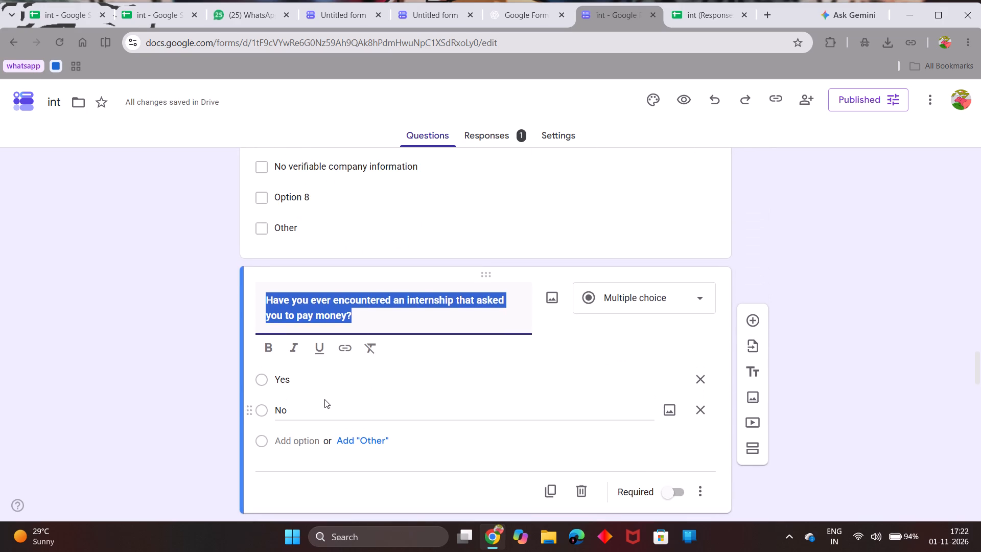
{"action": "left_click", "coordinate": [266, 296]}
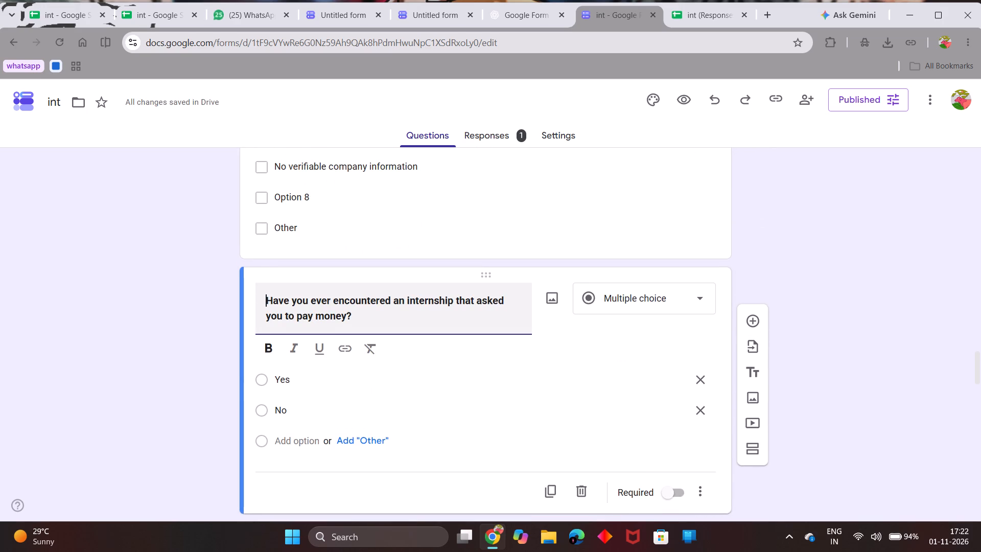
{"action": "type", "text": "9."}
Add the number "10." at the start of the "How confident are you in identifying a genuine internship?" question title.
{"action": "scroll", "coordinate": [352, 425], "scroll_direction": "down", "scroll_amount": 3}
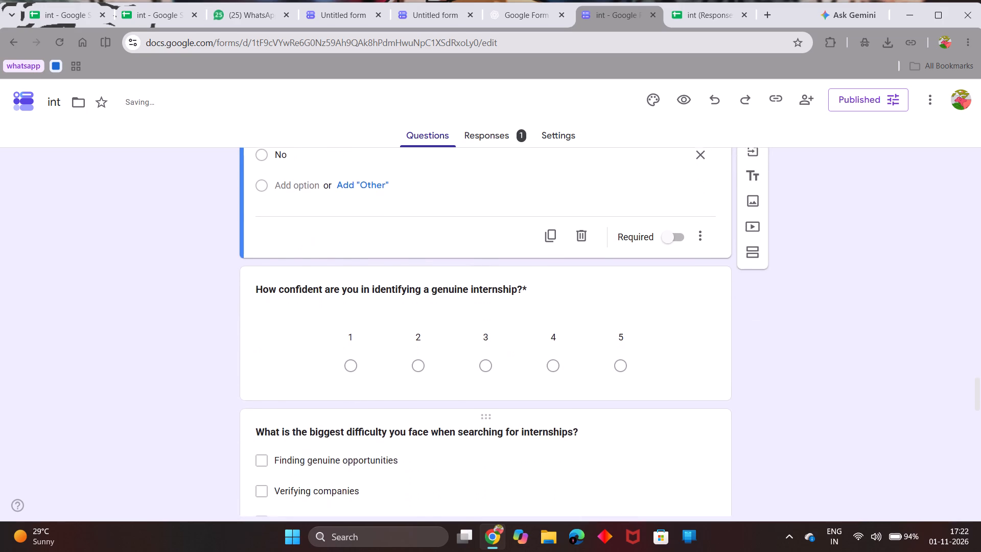
{"action": "left_click", "coordinate": [291, 291]}
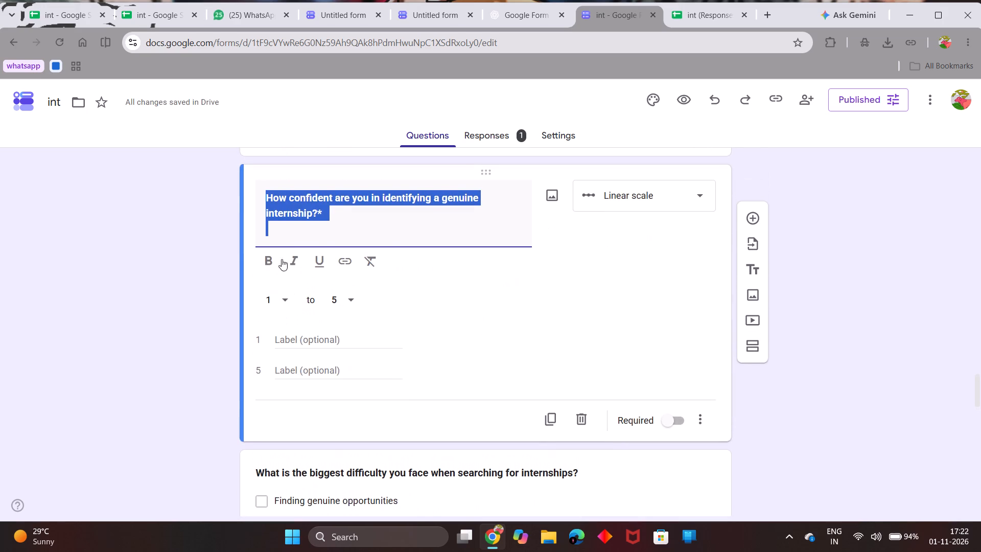
{"action": "left_click", "coordinate": [264, 199]}
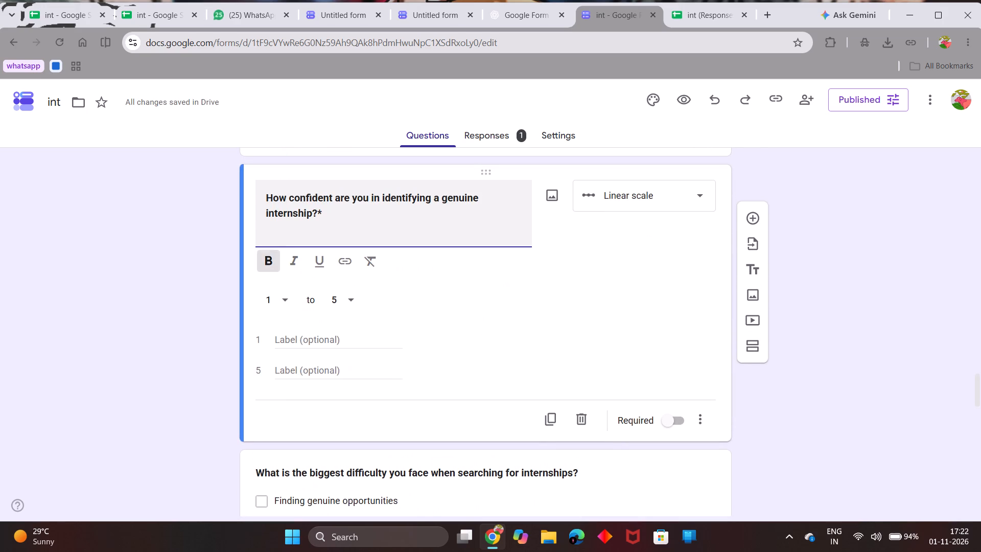
{"action": "type", "text": "10."}
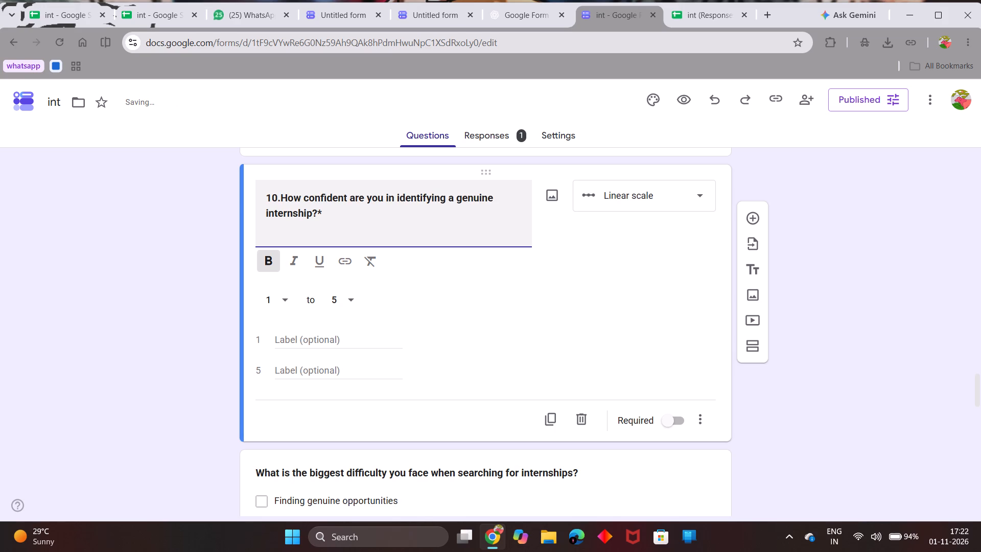
Add the number "11." before "What is the biggest difficulty you face when searching for internships?" in that question's title.
{"action": "scroll", "coordinate": [328, 324], "scroll_direction": "down", "scroll_amount": 4}
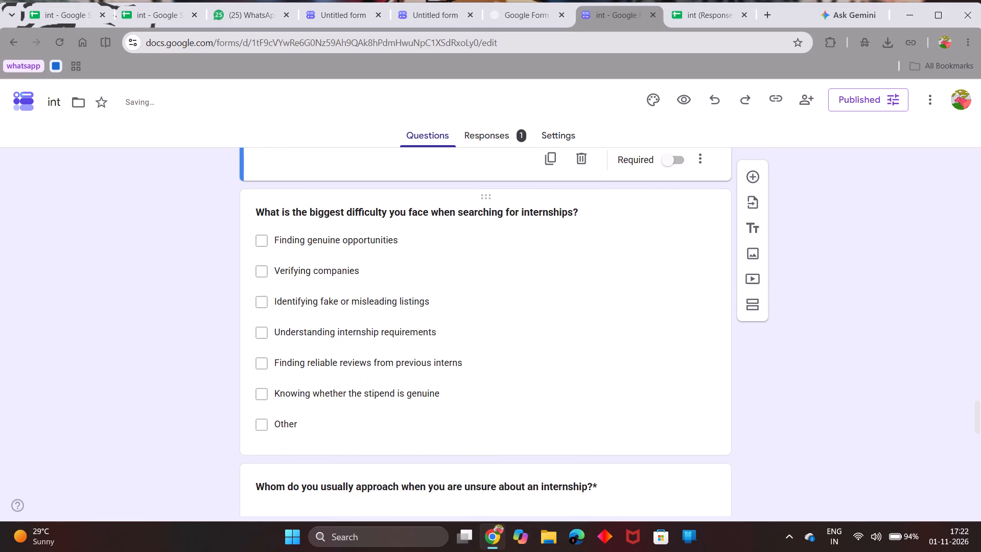
{"action": "left_click", "coordinate": [320, 213]}
{"action": "scroll", "coordinate": [320, 213], "scroll_direction": "up", "scroll_amount": 2}
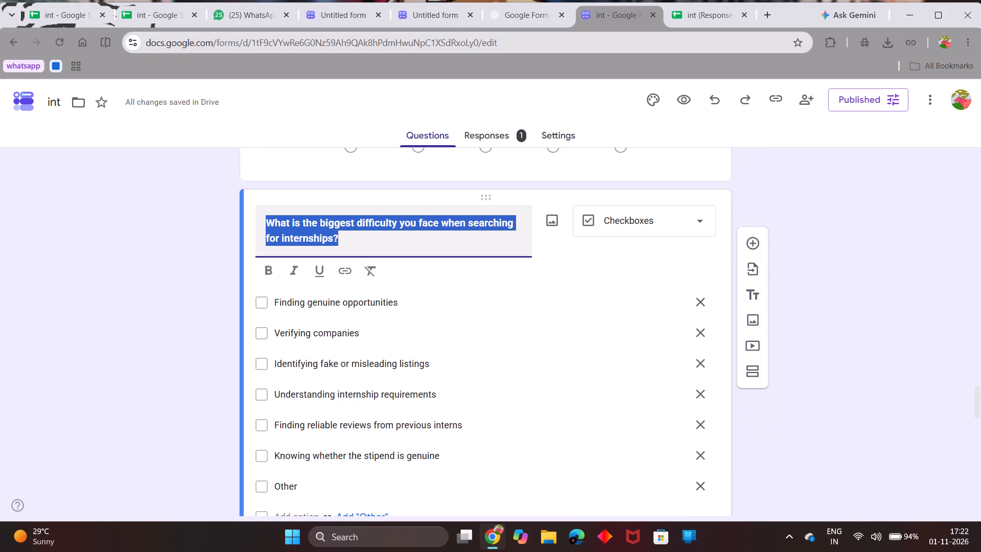
{"action": "left_click", "coordinate": [265, 218]}
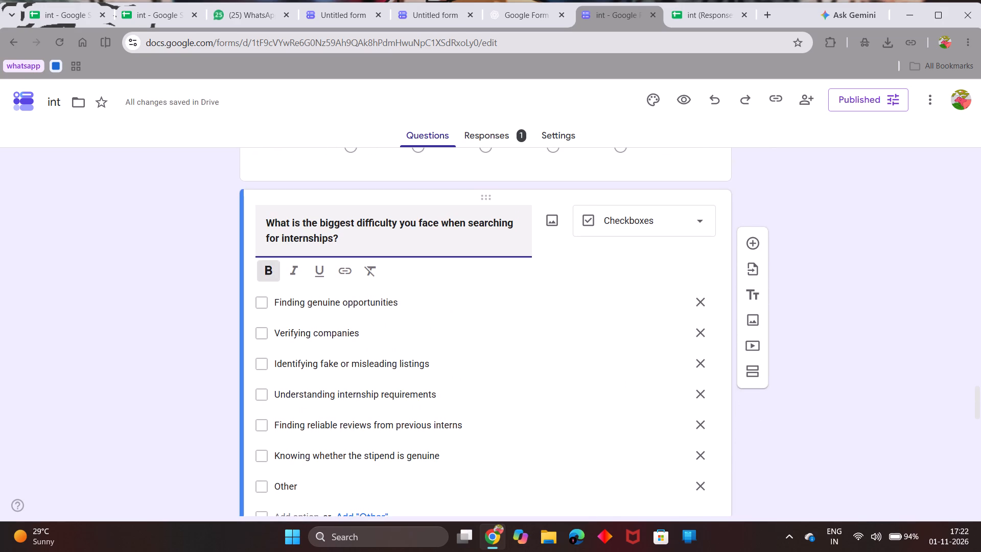
{"action": "type", "text": "11"}
{"action": "key", "text": "period"}
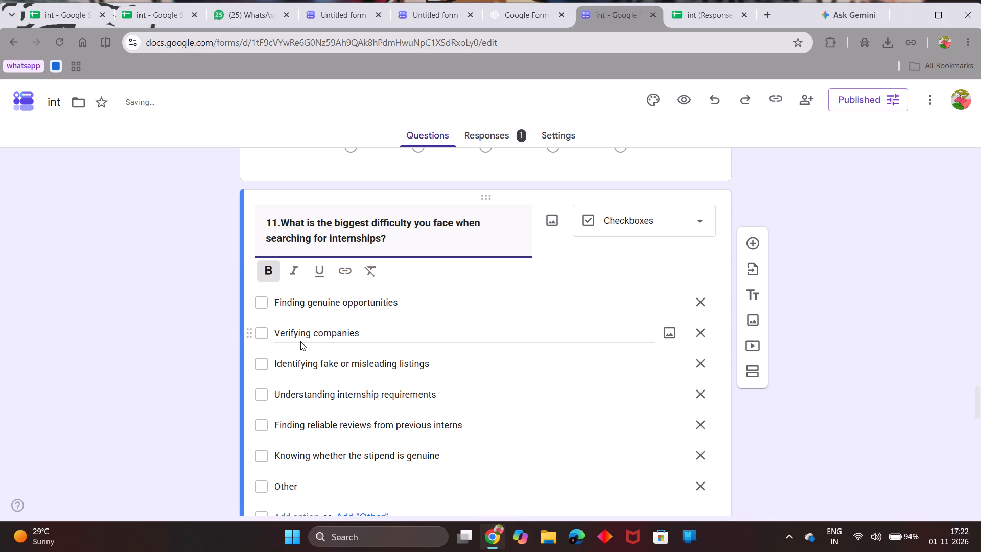
Add the number "12." at the start of the "Whom do you usually approach when you are unsure about an internship?" question title.
{"action": "scroll", "coordinate": [300, 341], "scroll_direction": "down", "scroll_amount": 4}
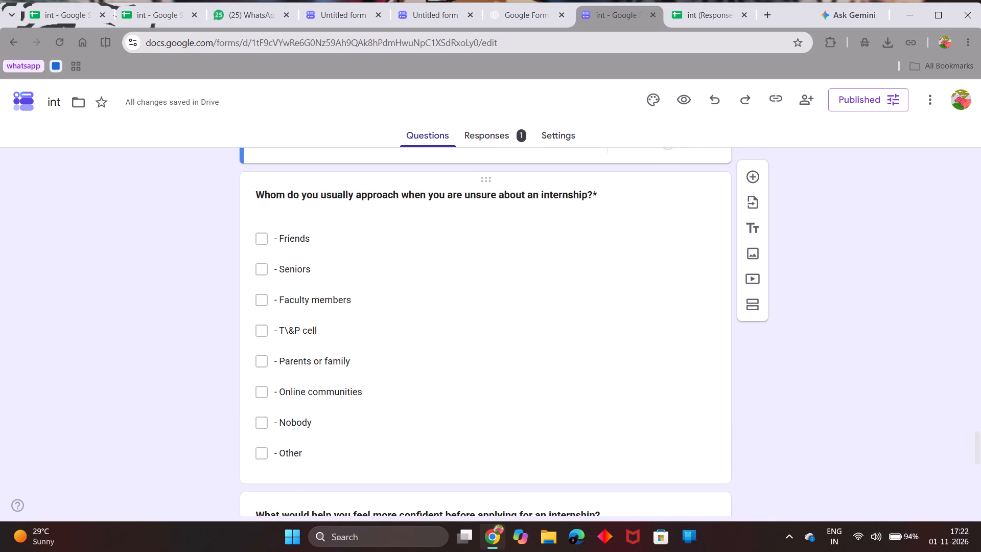
{"action": "left_click", "coordinate": [306, 196]}
{"action": "scroll", "coordinate": [298, 230], "scroll_direction": "up", "scroll_amount": 2}
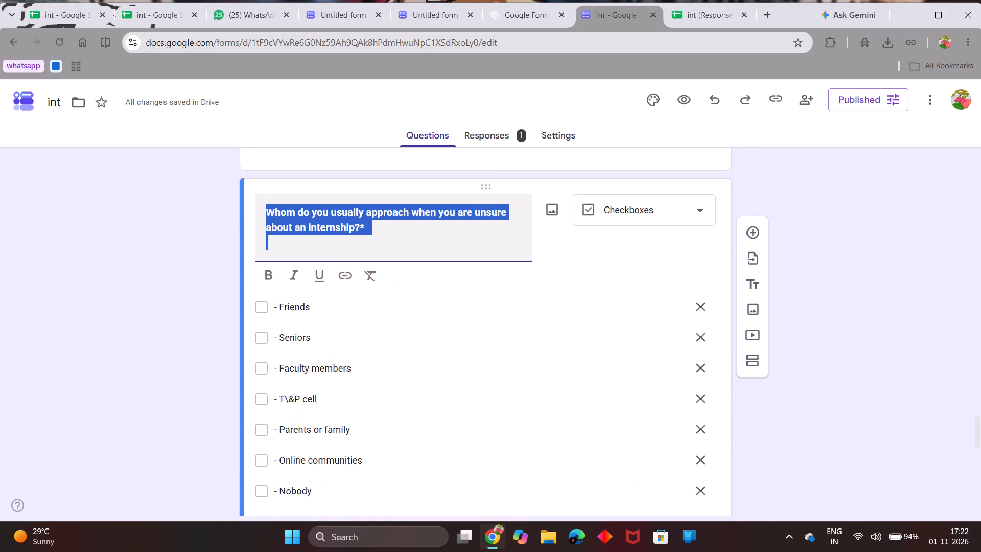
{"action": "left_click", "coordinate": [269, 212]}
{"action": "type", "text": "12."}
Add the number "13." before "What would help you feel more confident before applying for an internship?" in that question's title.
{"action": "scroll", "coordinate": [326, 355], "scroll_direction": "down", "scroll_amount": 4}
{"action": "left_click", "coordinate": [320, 364]}
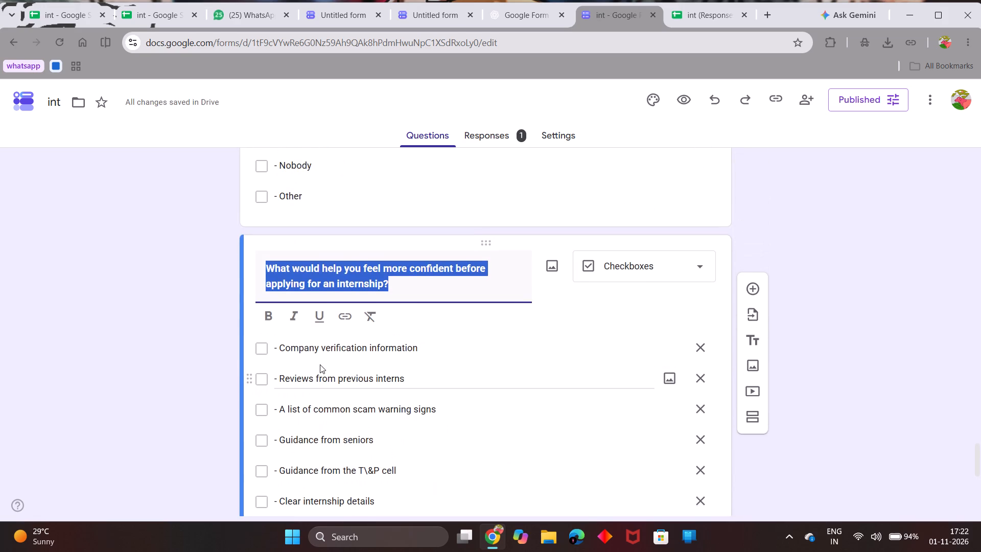
{"action": "left_click", "coordinate": [267, 270]}
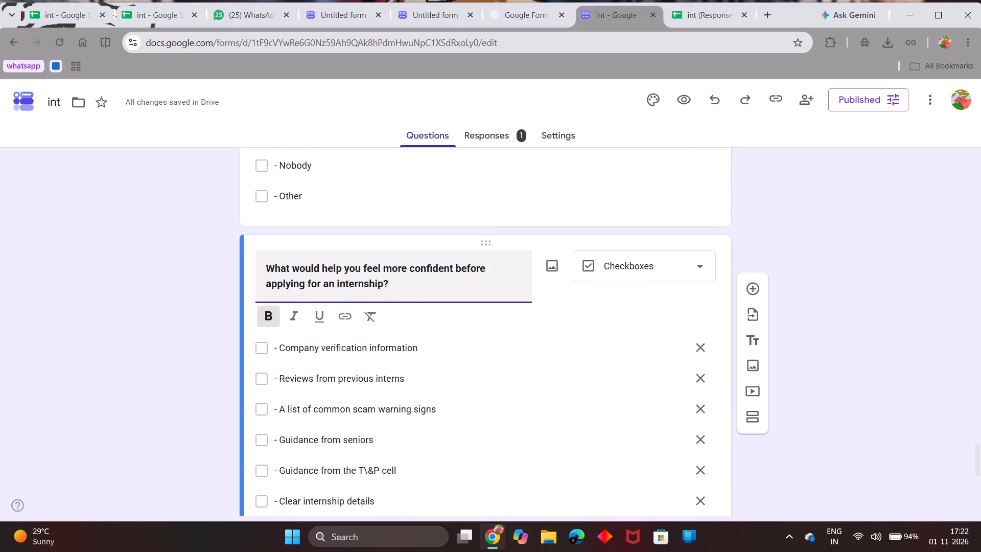
{"action": "key", "text": "1"}
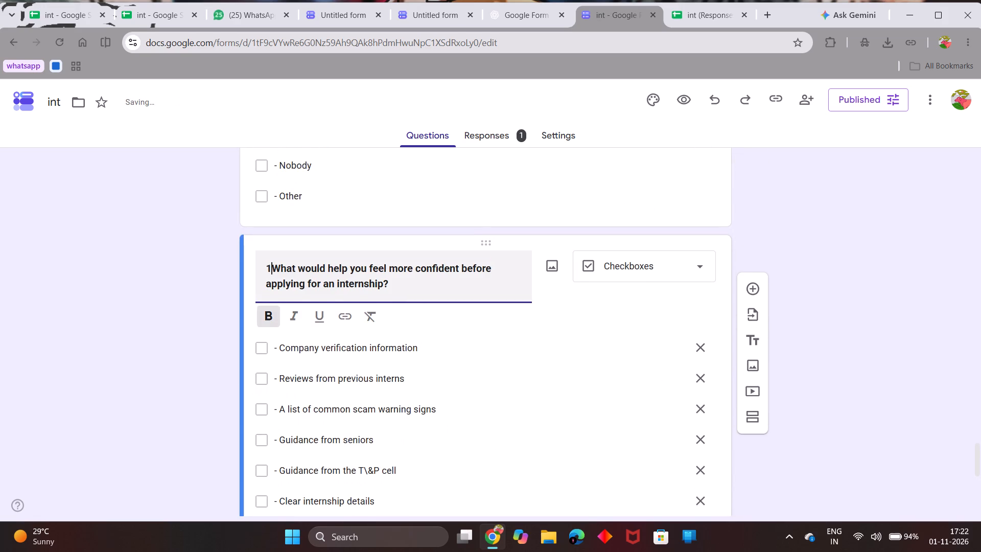
{"action": "key", "text": "3"}
{"action": "key", "text": "period"}
Add the number "14." at the start of the "Describe one thing you wish you knew before applying for an internship" question title.
{"action": "scroll", "coordinate": [325, 363], "scroll_direction": "down", "scroll_amount": 1}
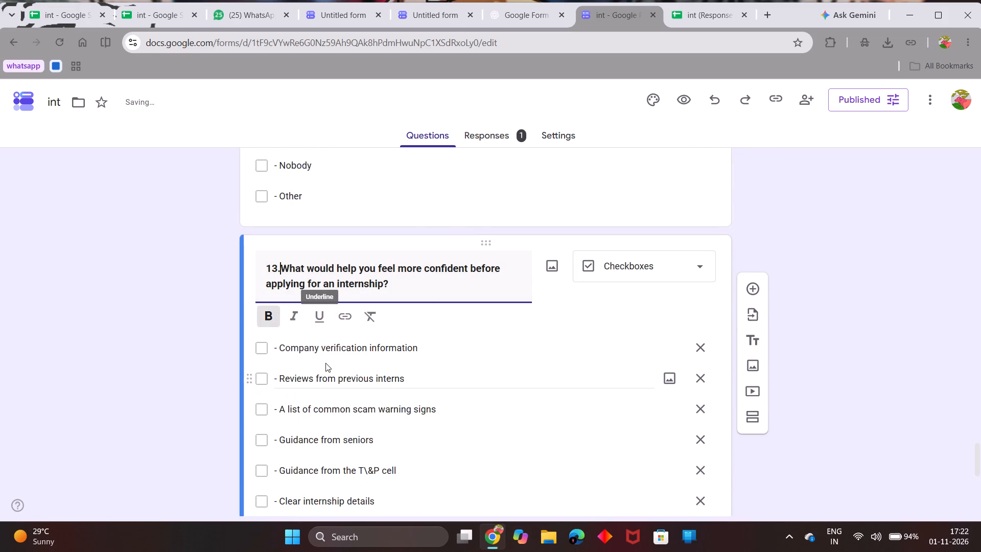
{"action": "scroll", "coordinate": [325, 363], "scroll_direction": "down", "scroll_amount": 4}
{"action": "left_click", "coordinate": [322, 366]}
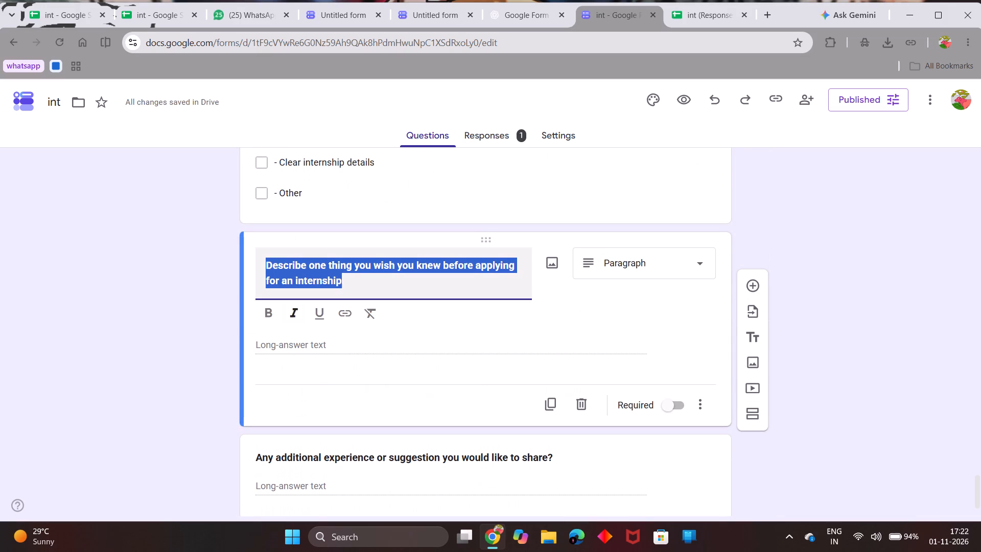
{"action": "left_click", "coordinate": [270, 270]}
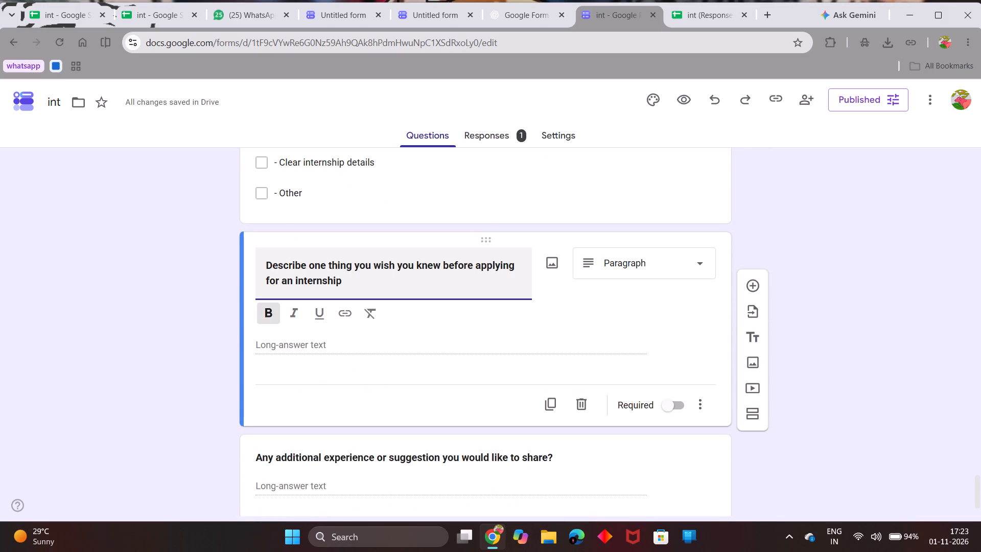
{"action": "key", "text": "Left"}
{"action": "key", "text": "1"}
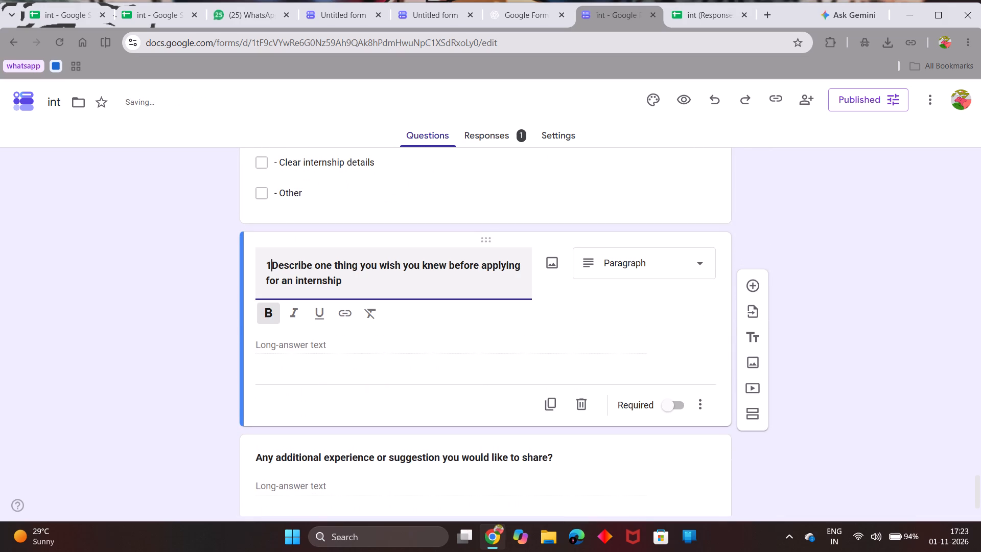
{"action": "type", "text": "4."}
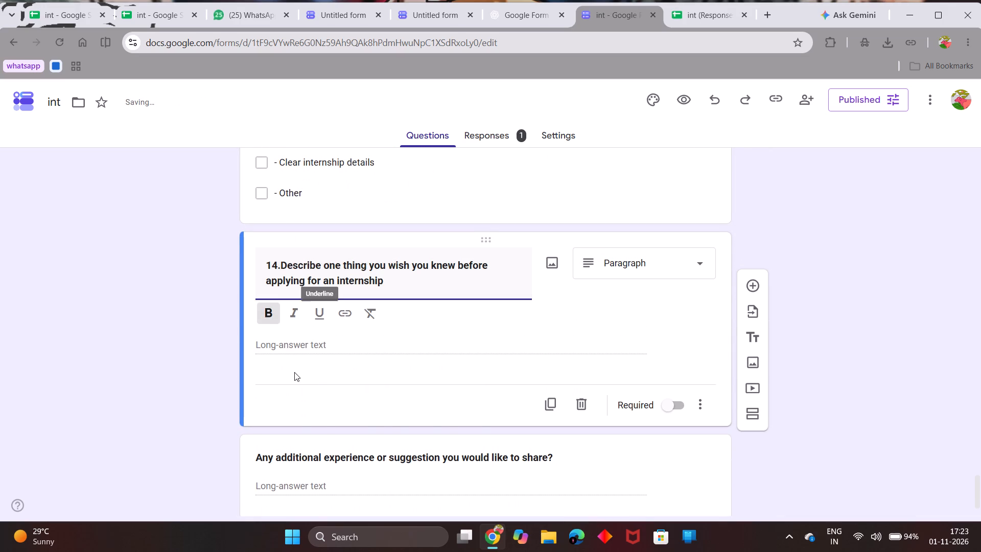
Add the number "15." before "Any additional experience or suggestion you would like to share?" in the last question's title.
{"action": "scroll", "coordinate": [294, 372], "scroll_direction": "down", "scroll_amount": 2}
{"action": "left_click", "coordinate": [289, 409]}
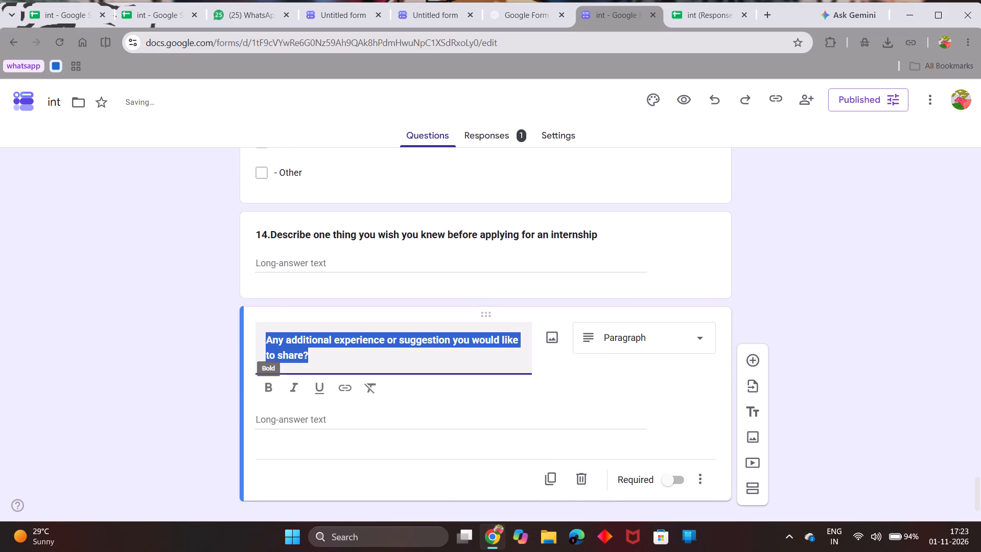
{"action": "left_click", "coordinate": [268, 342]}
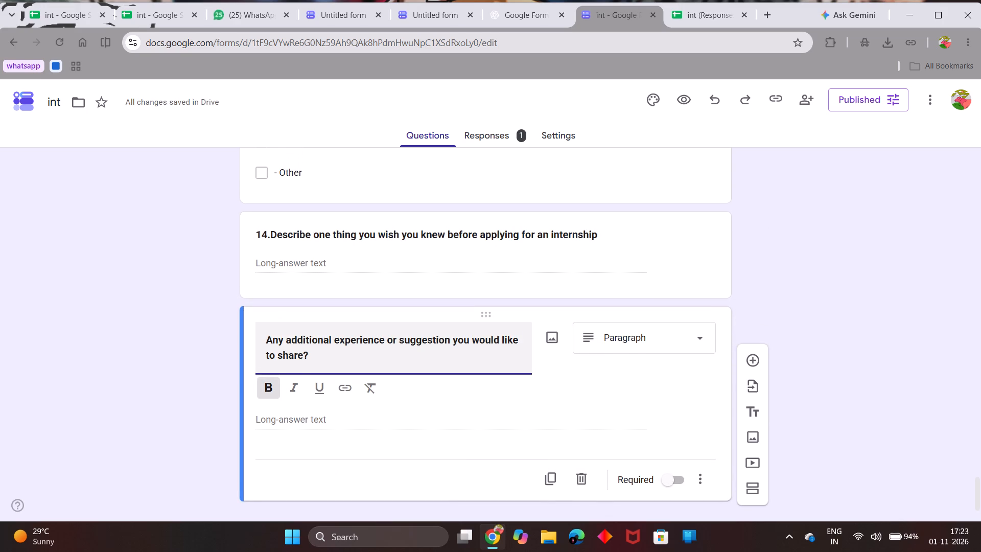
{"action": "key", "text": "1"}
{"action": "key", "text": "5"}
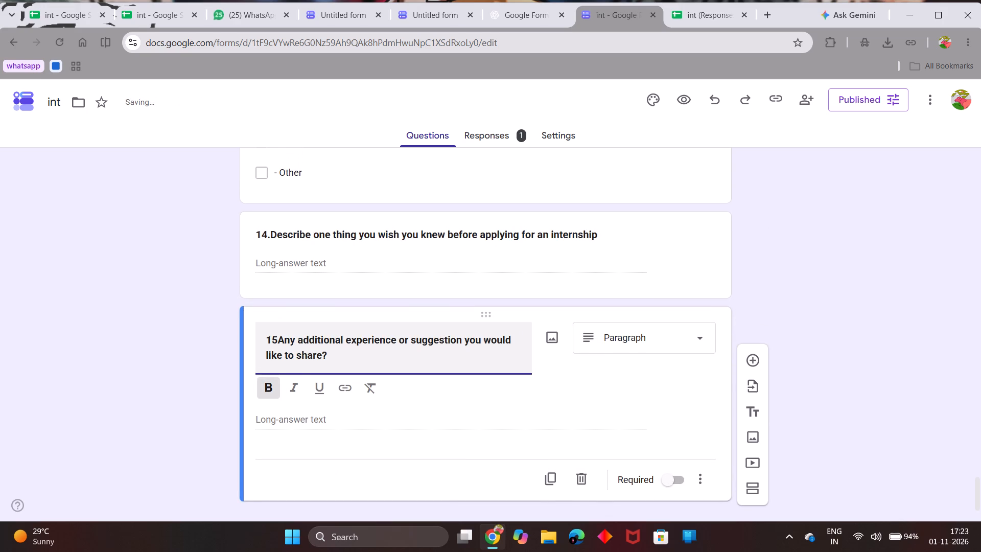
{"action": "key", "text": "period"}
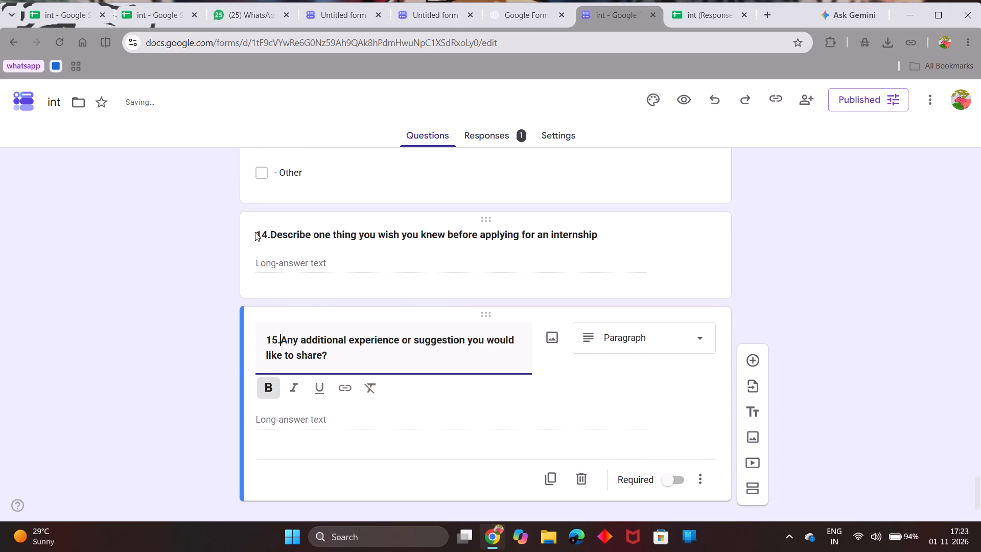
Add "**" in front of the number 14 in the "Describe one thing you wish you knew" question title.
{"action": "left_click", "coordinate": [255, 232]}
{"action": "left_click", "coordinate": [267, 243]}
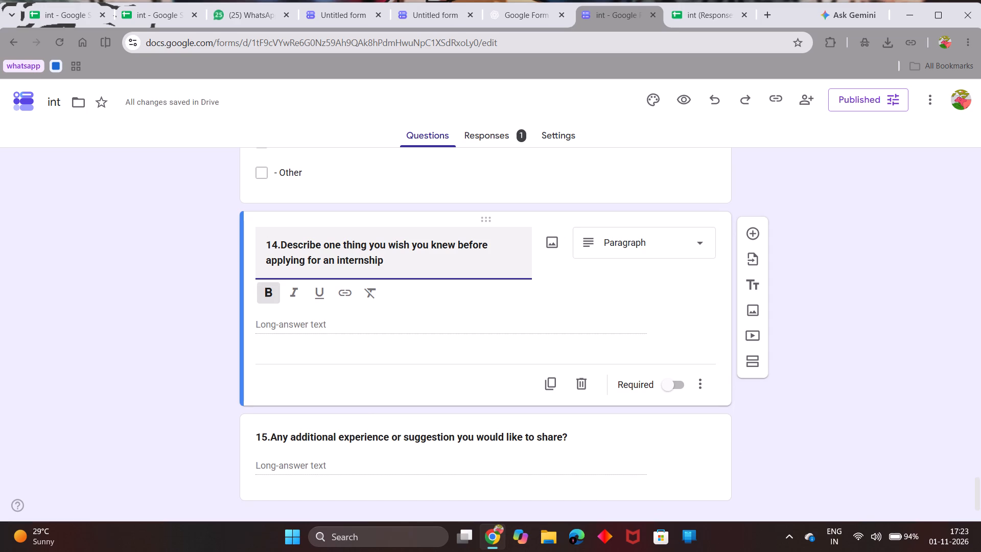
{"action": "type", "text": "**"}
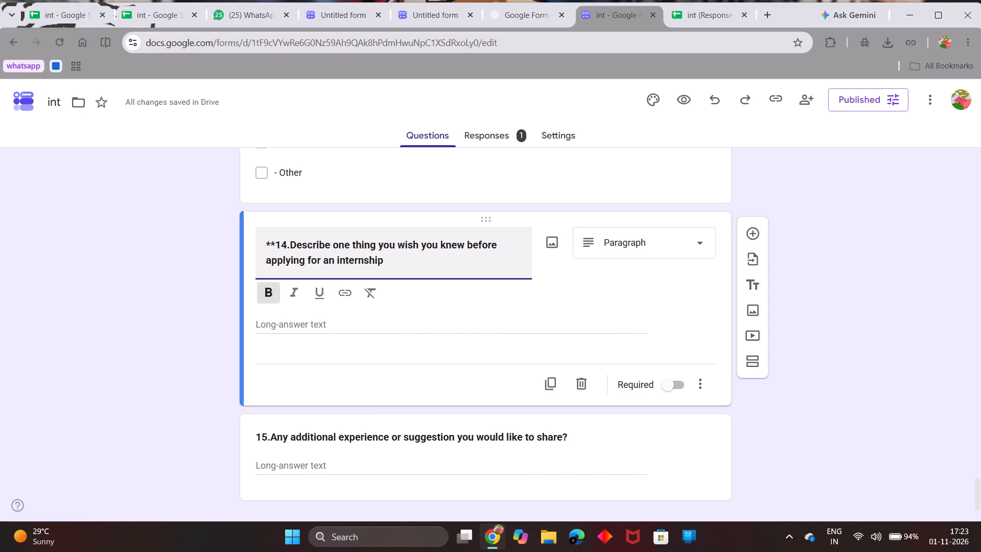
Add "**" in front of the number 15 in the "Any additional experience or suggestion" question title.
{"action": "left_click", "coordinate": [257, 434]}
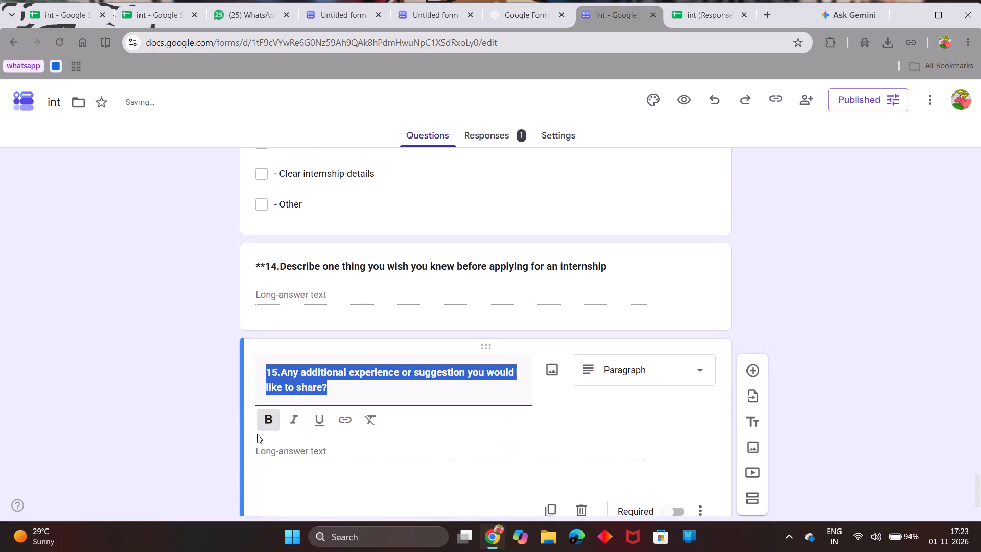
{"action": "left_click", "coordinate": [262, 365]}
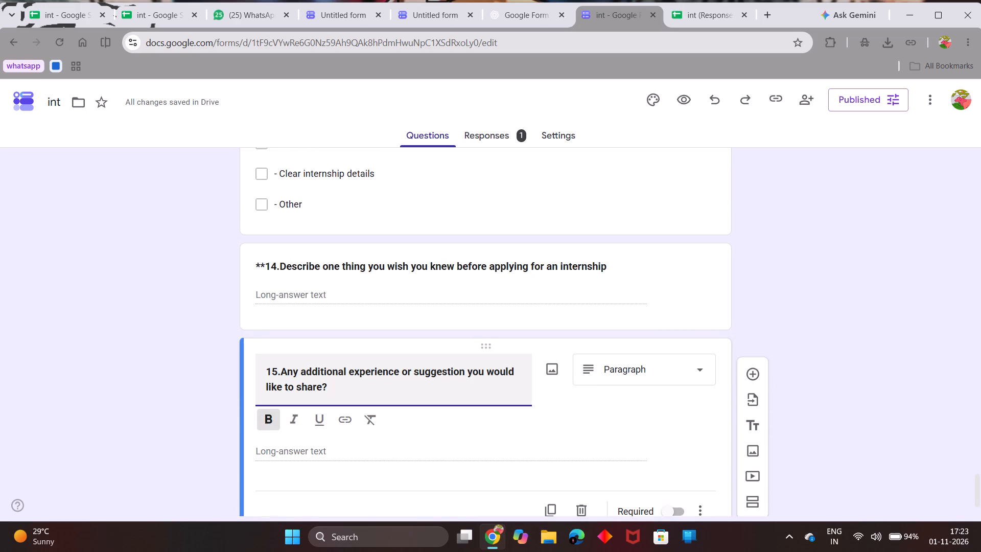
{"action": "key", "text": "shift+asterisk"}
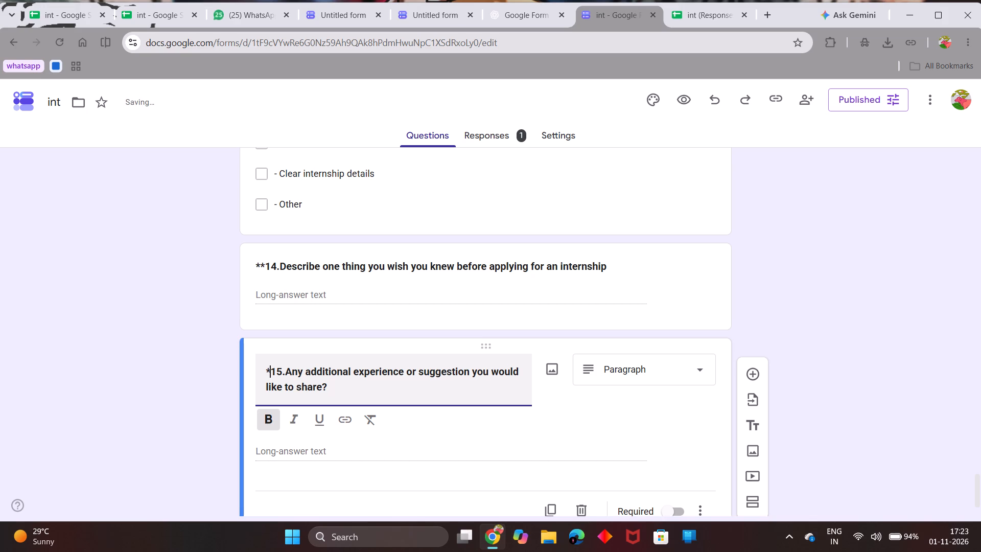
{"action": "key", "text": "shift+asterisk"}
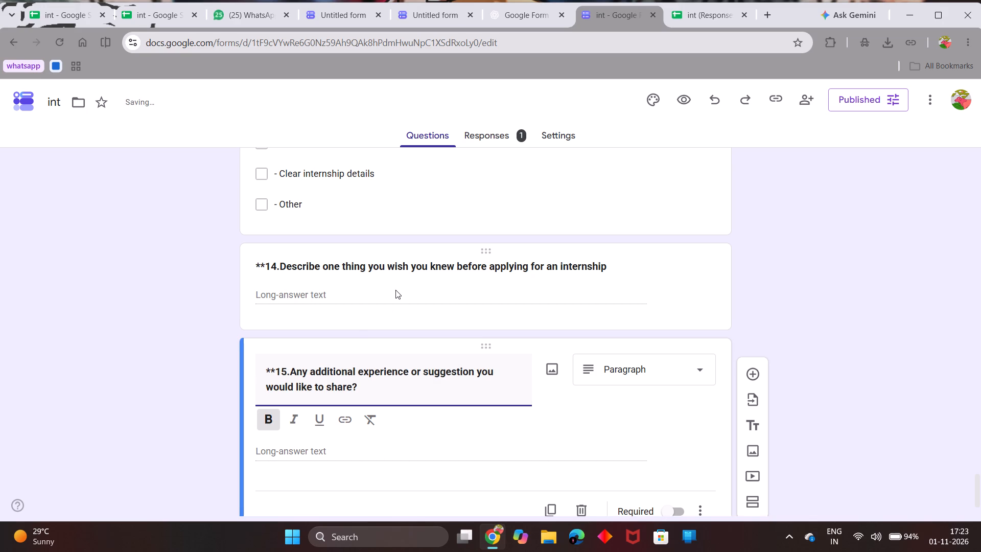
Edit the form title "int" in the header at the beginning of the survey.
{"action": "scroll", "coordinate": [395, 290], "scroll_direction": "down", "scroll_amount": 4}
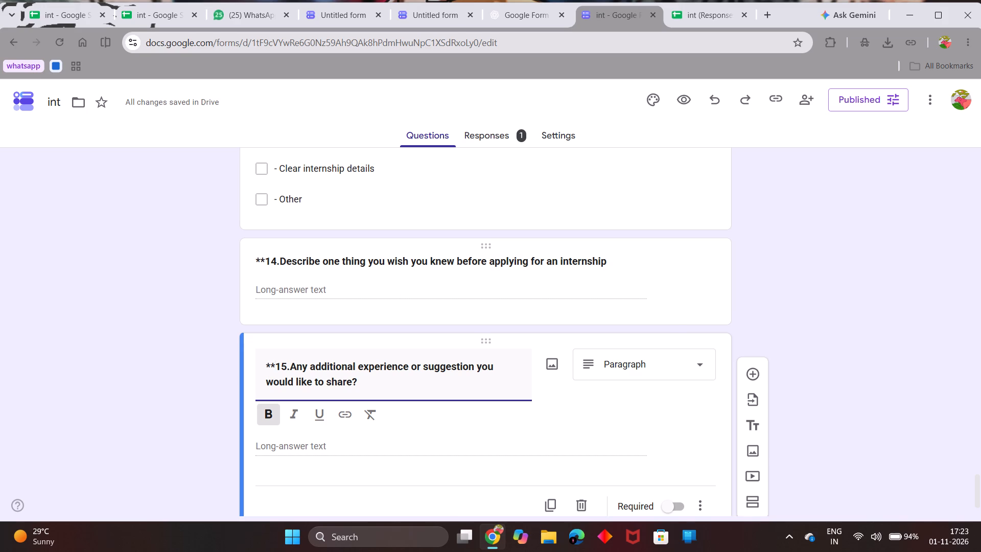
{"action": "scroll", "coordinate": [523, 268], "scroll_direction": "down", "scroll_amount": 4}
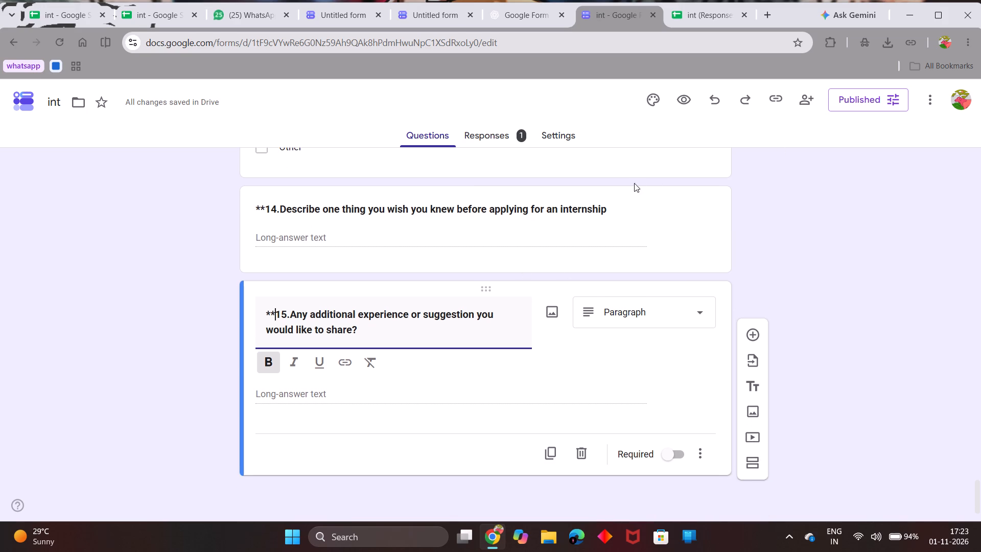
{"action": "scroll", "coordinate": [637, 185], "scroll_direction": "up", "scroll_amount": 11}
{"action": "scroll", "coordinate": [637, 185], "scroll_direction": "up", "scroll_amount": 10}
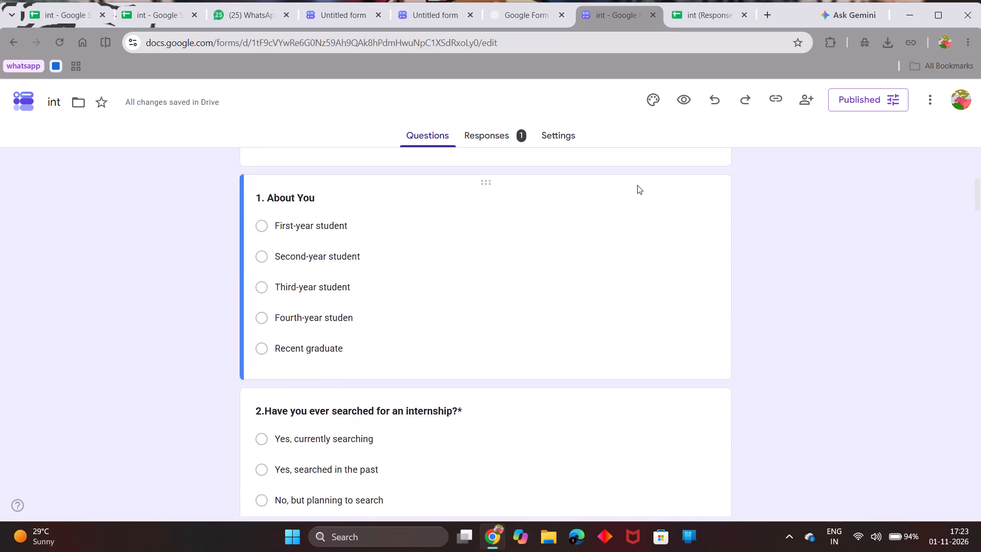
{"action": "scroll", "coordinate": [637, 185], "scroll_direction": "up", "scroll_amount": 10}
{"action": "left_click", "coordinate": [365, 176]}
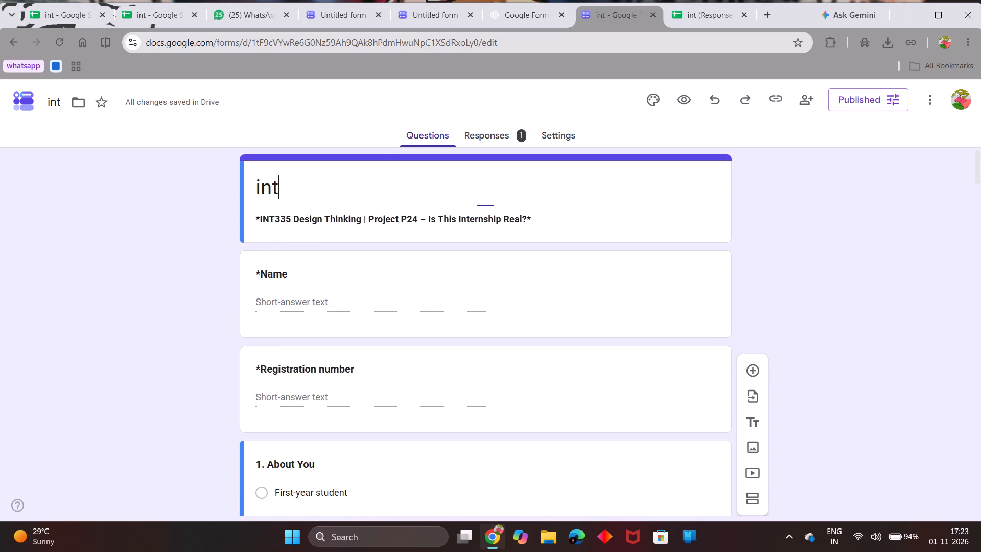
{"action": "key", "text": "BackSpace"}
{"action": "key", "text": "BackSpace"}
{"action": "key", "text": "BackSpace"}
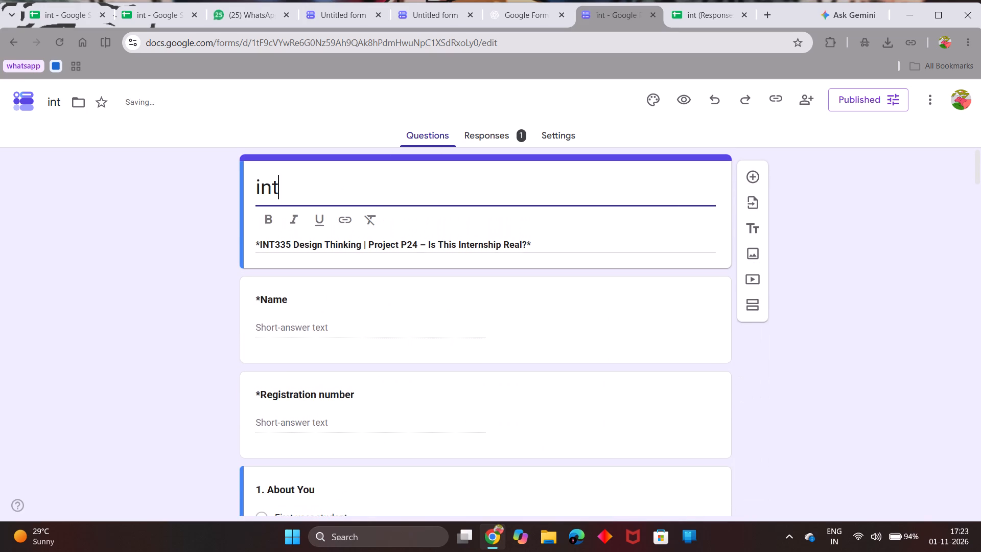
{"action": "key", "text": "shift+u"}
{"action": "key", "text": "BackSpace"}
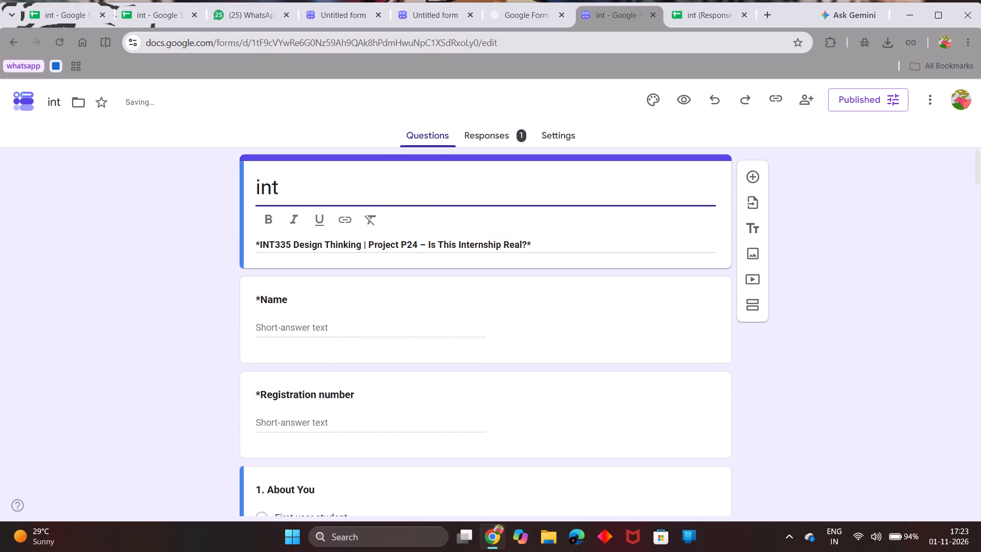
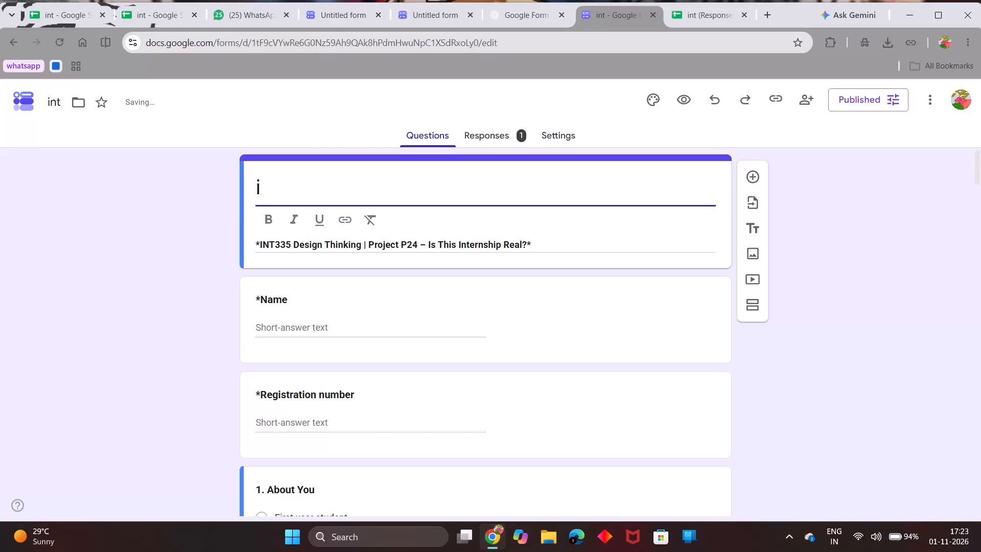
Replace the form title in the survey's header with "Untitled form".
{"action": "key", "text": "BackSpace"}
{"action": "key", "text": "shift+u"}
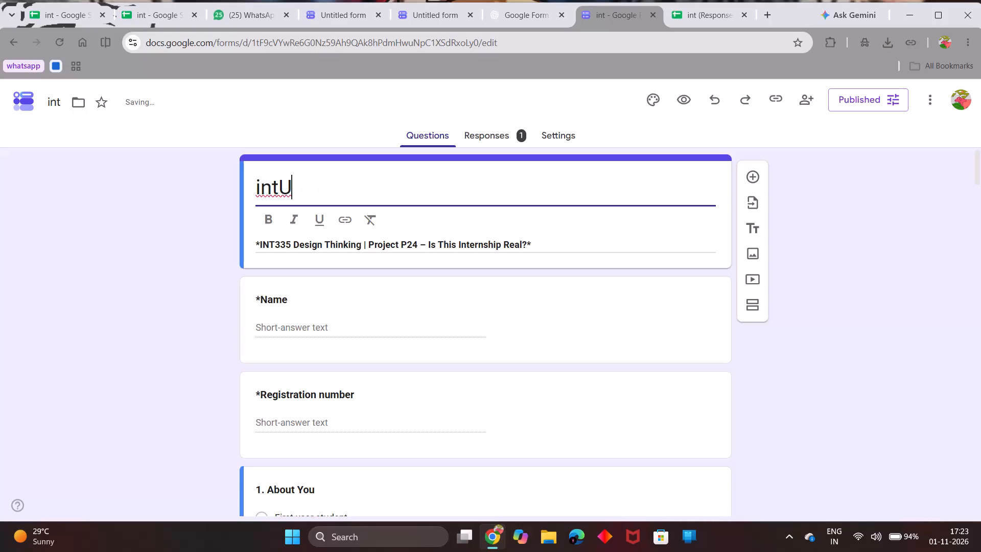
{"action": "key", "text": "Left"}
{"action": "key", "text": "BackSpace"}
{"action": "key", "text": "BackSpace"}
{"action": "key", "text": "BackSpace"}
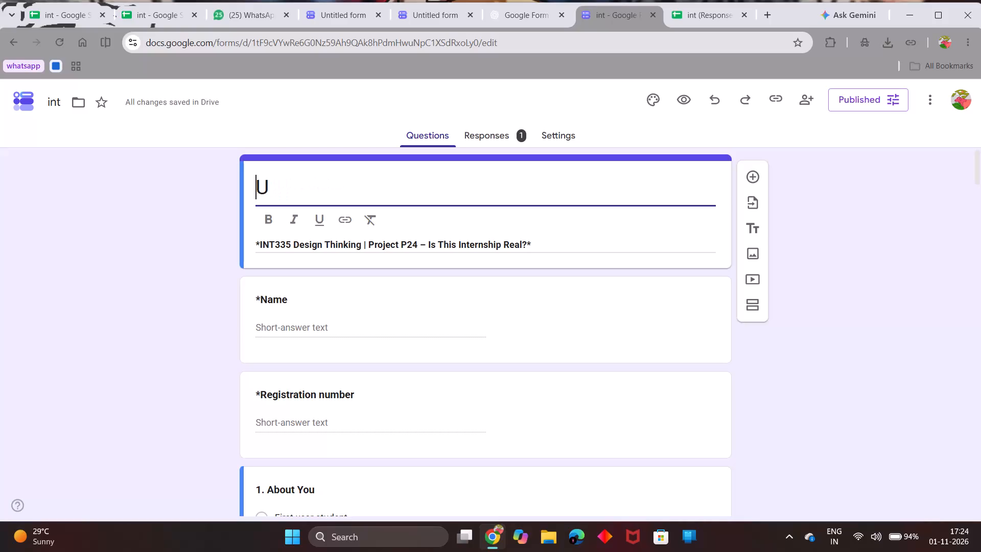
{"action": "key", "text": "Right"}
{"action": "key", "text": "n"}
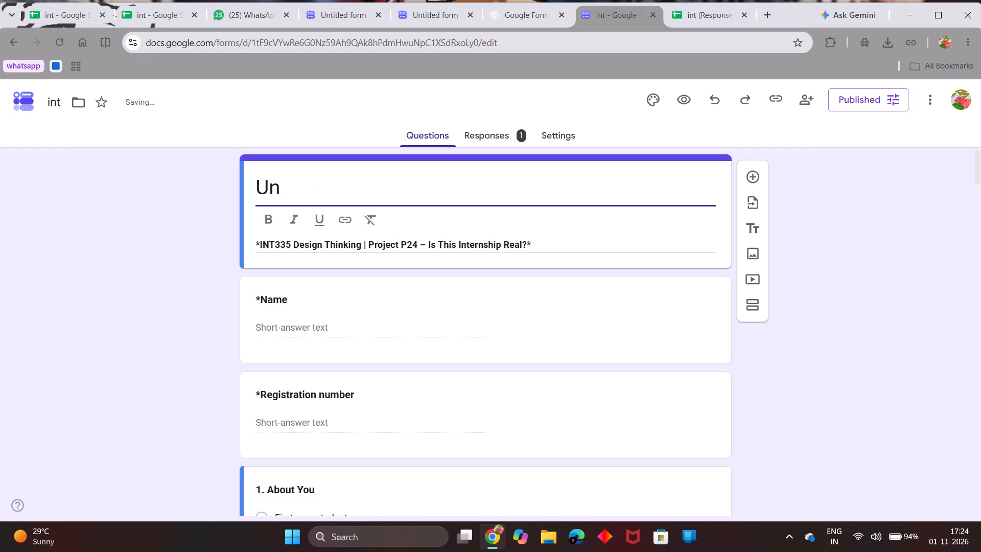
{"action": "type", "text": "ti"}
{"action": "key", "text": "t"}
{"action": "type", "text": "led"}
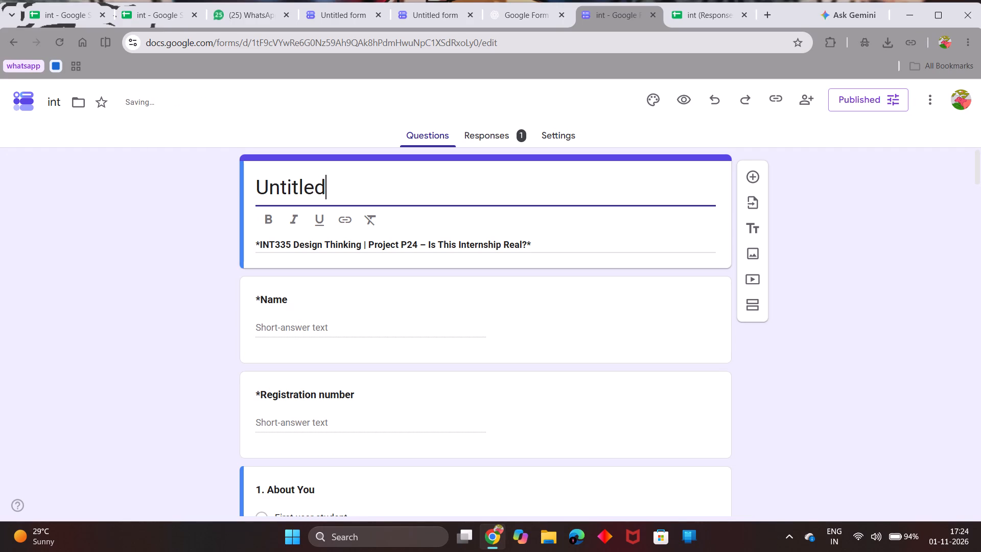
{"action": "key", "text": "space"}
{"action": "type", "text": "form"}
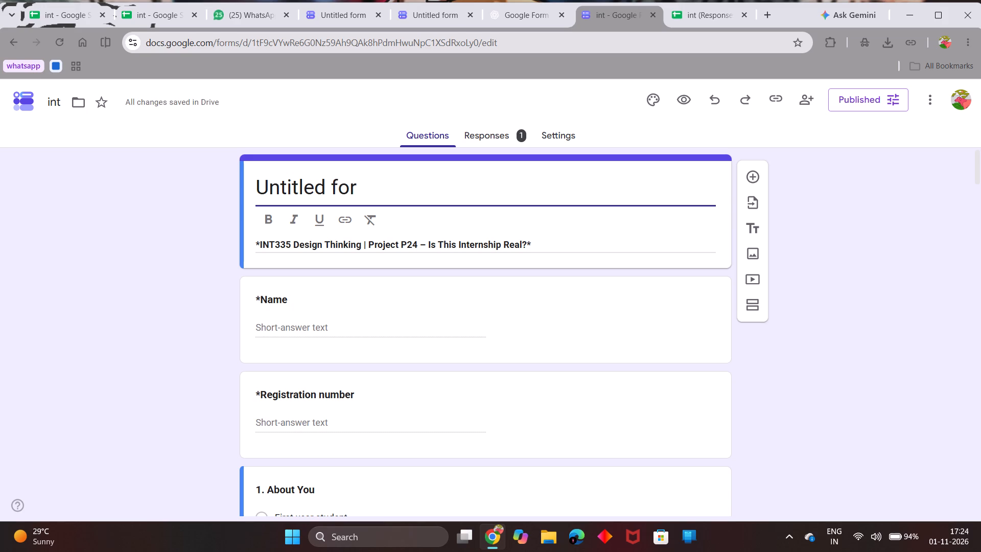
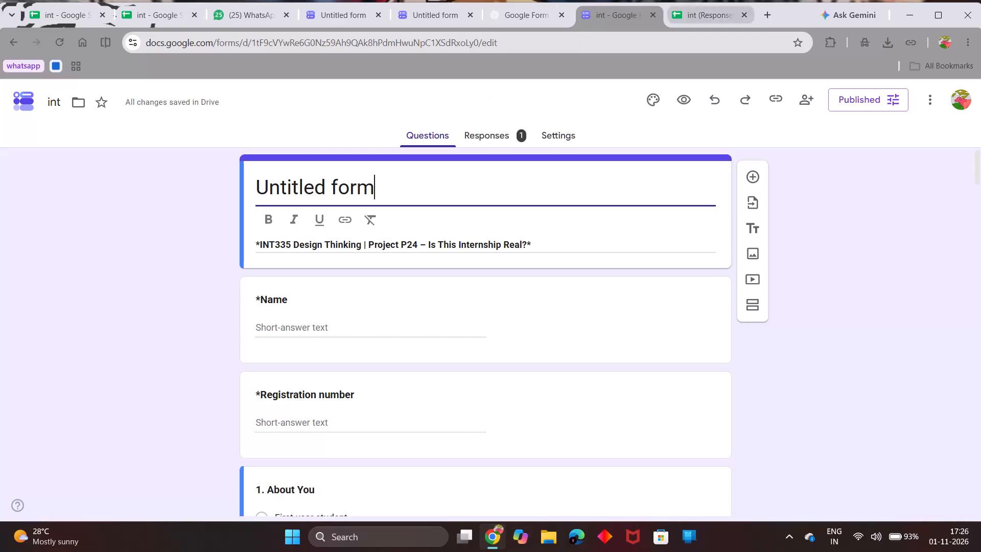
Copy the form's responder link as a shortened URL.
{"action": "left_click", "coordinate": [770, 100]}
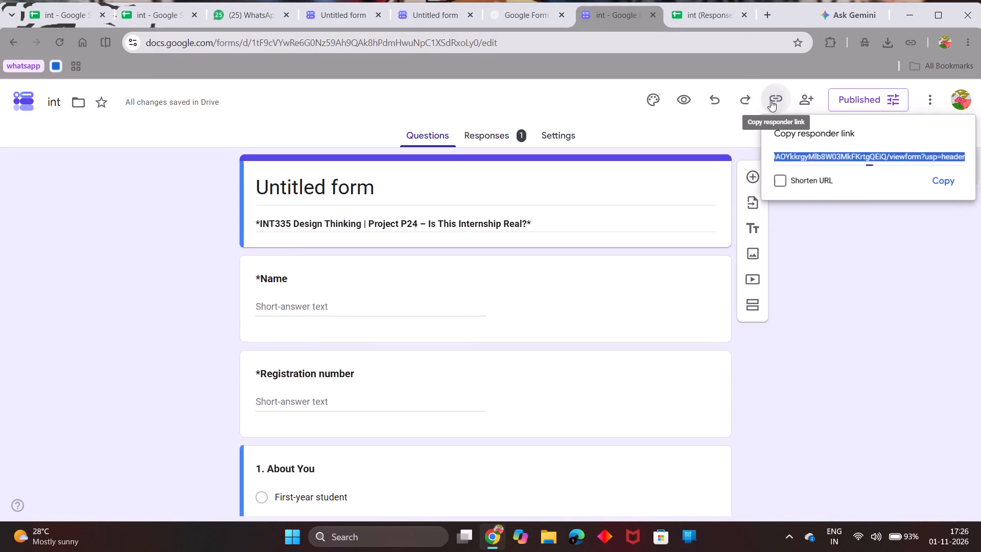
{"action": "left_click", "coordinate": [787, 180]}
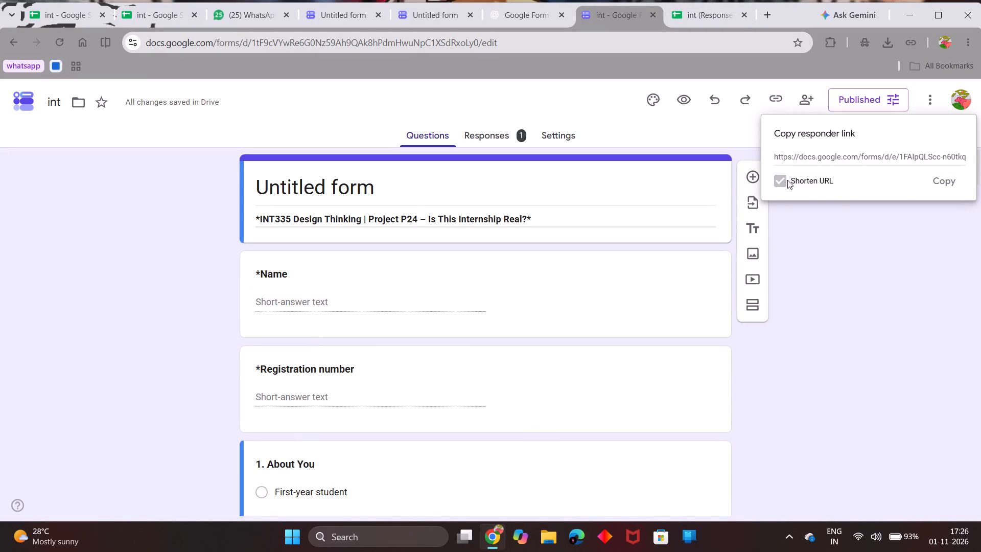
{"action": "left_click", "coordinate": [938, 180]}
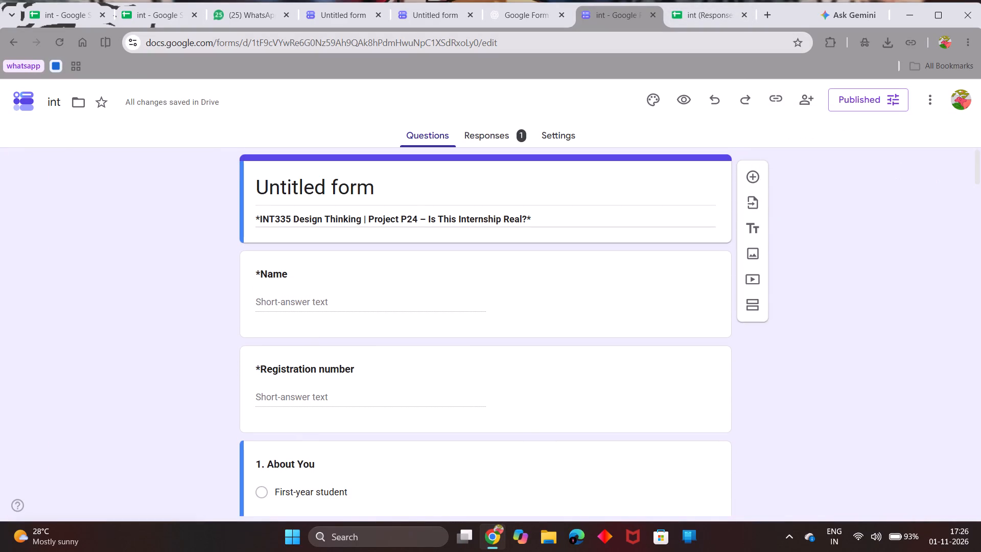
{"action": "left_click", "coordinate": [763, 12]}
{"action": "left_click", "coordinate": [386, 43]}
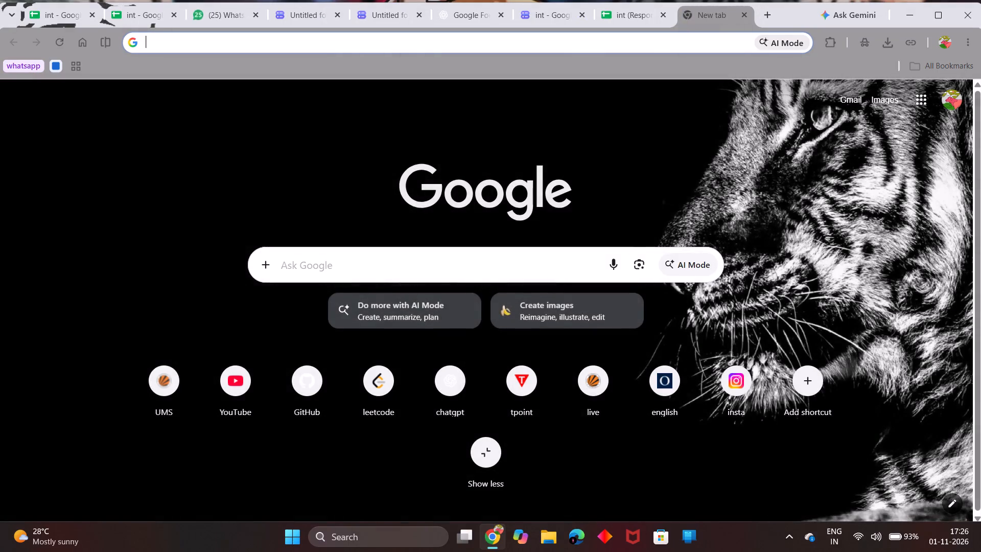
{"action": "key", "text": "ctrl+v"}
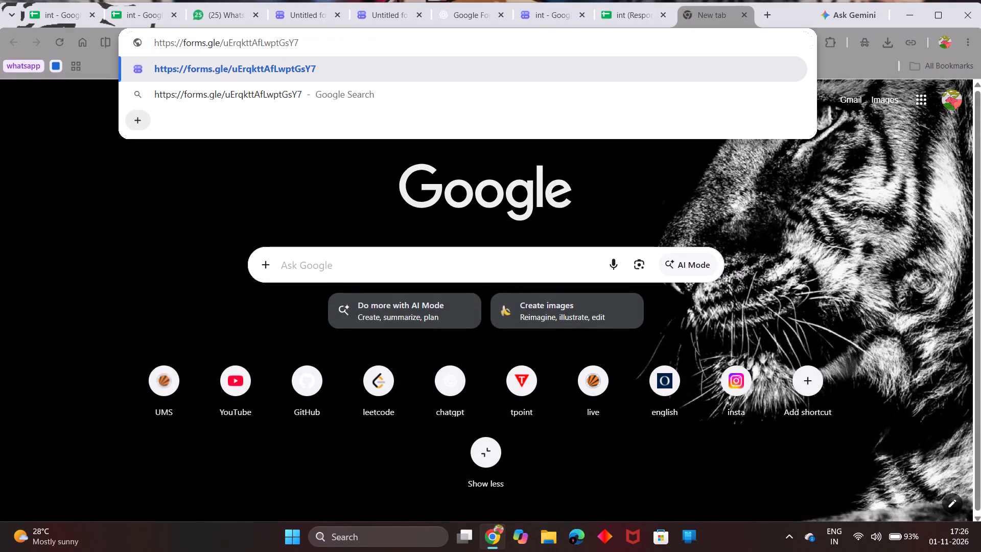
{"action": "key", "text": "Return"}
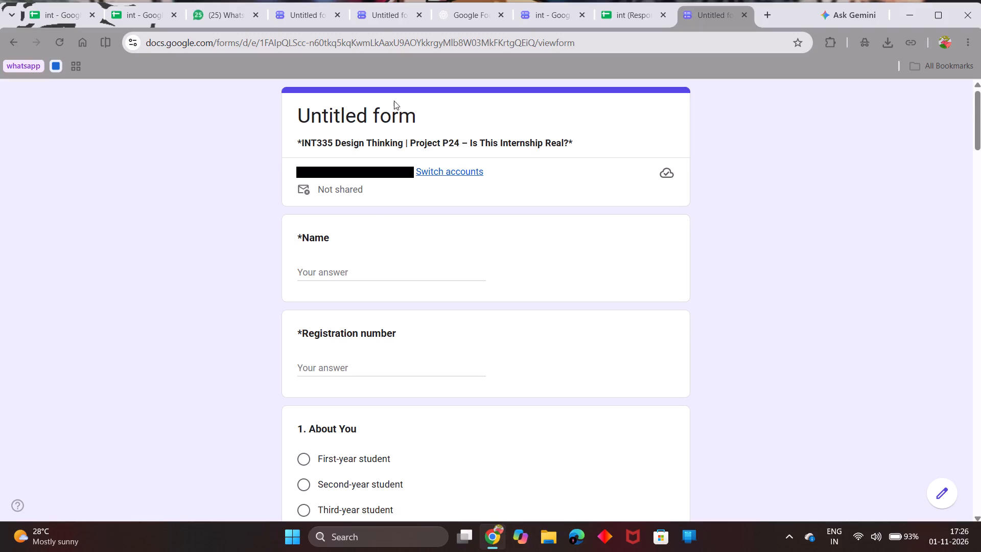
{"action": "scroll", "coordinate": [382, 249], "scroll_direction": "down", "scroll_amount": 12}
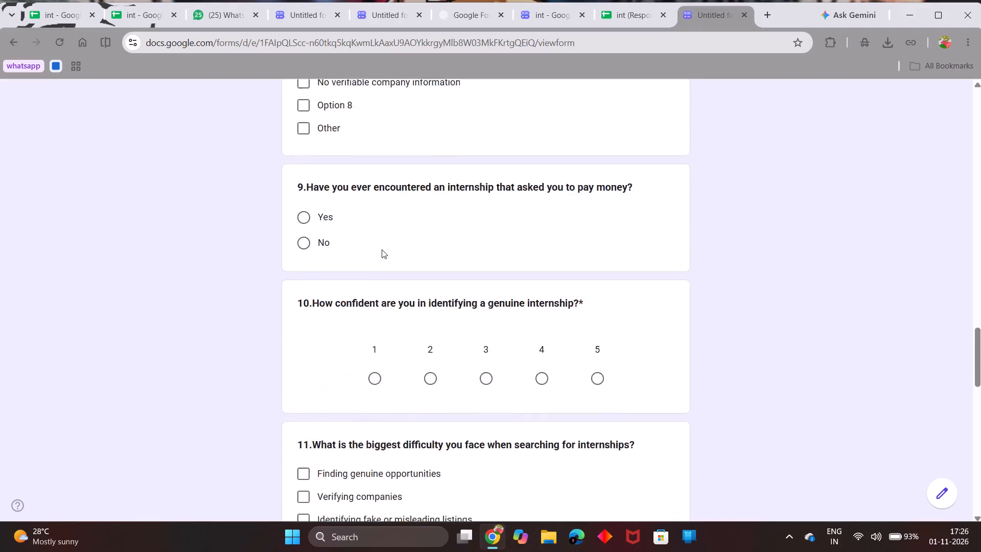
{"action": "scroll", "coordinate": [382, 249], "scroll_direction": "up", "scroll_amount": 1}
{"action": "scroll", "coordinate": [382, 249], "scroll_direction": "down", "scroll_amount": 7}
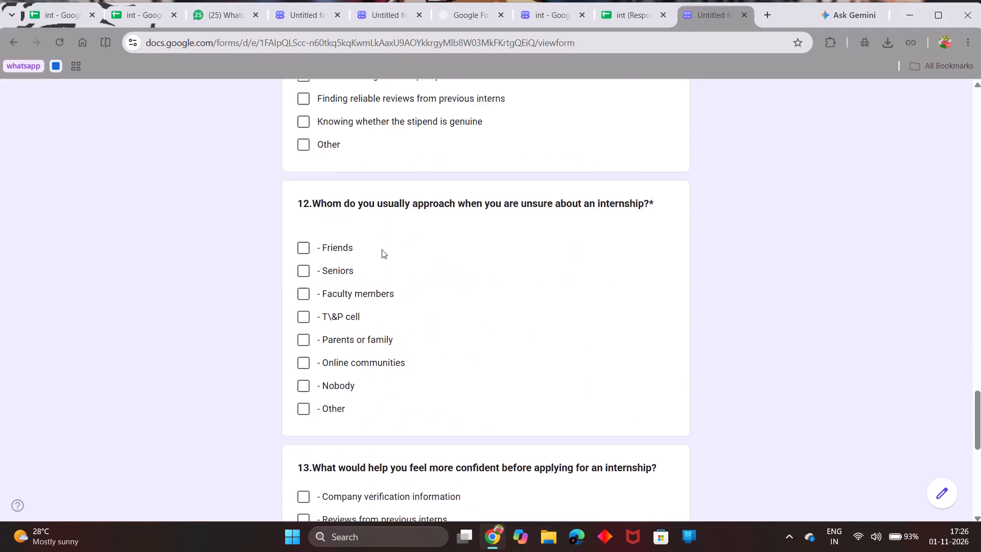
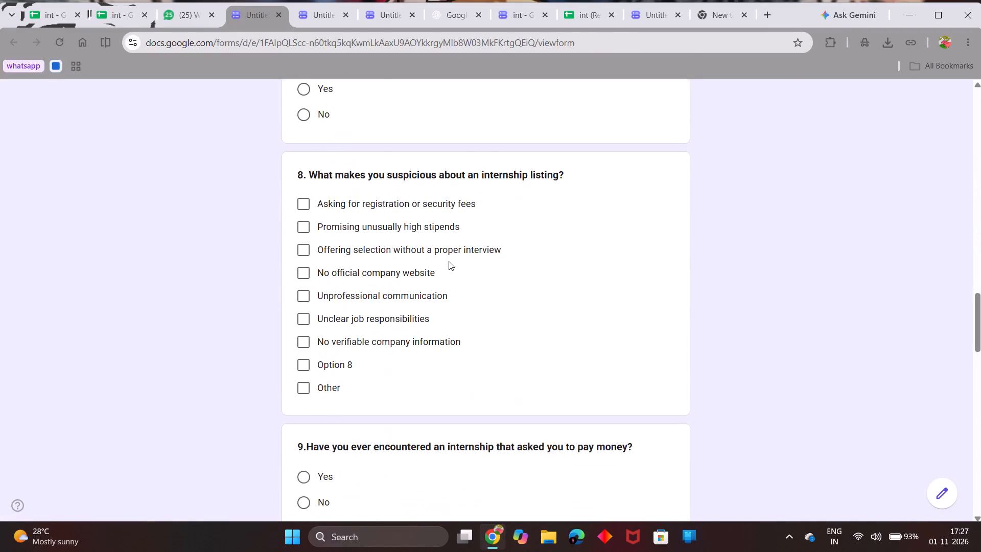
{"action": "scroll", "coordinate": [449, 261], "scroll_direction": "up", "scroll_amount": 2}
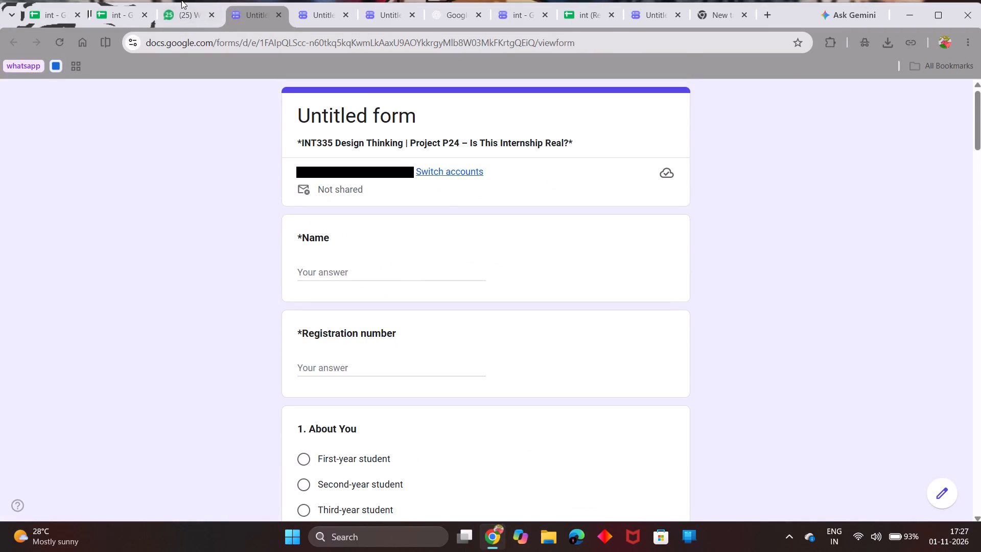